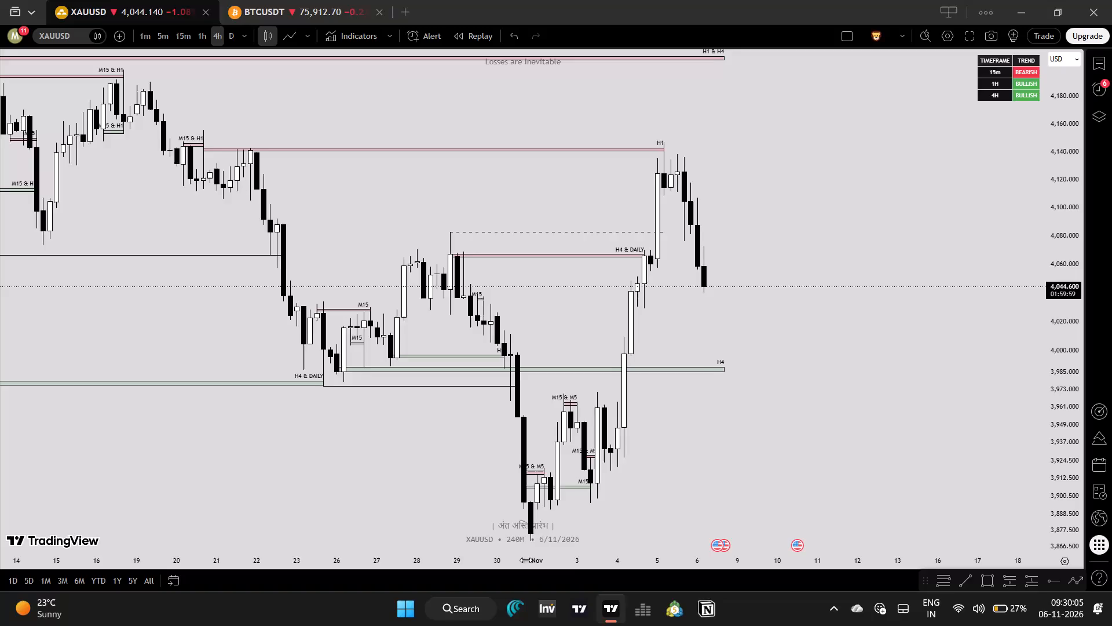
# Create a XAUUSD price-crossing alert at 3,988.675 near the top of the green H4 zone on the 4-hour chart.
pyautogui.moveTo(701, 493); pyautogui.dragTo(701, 422)
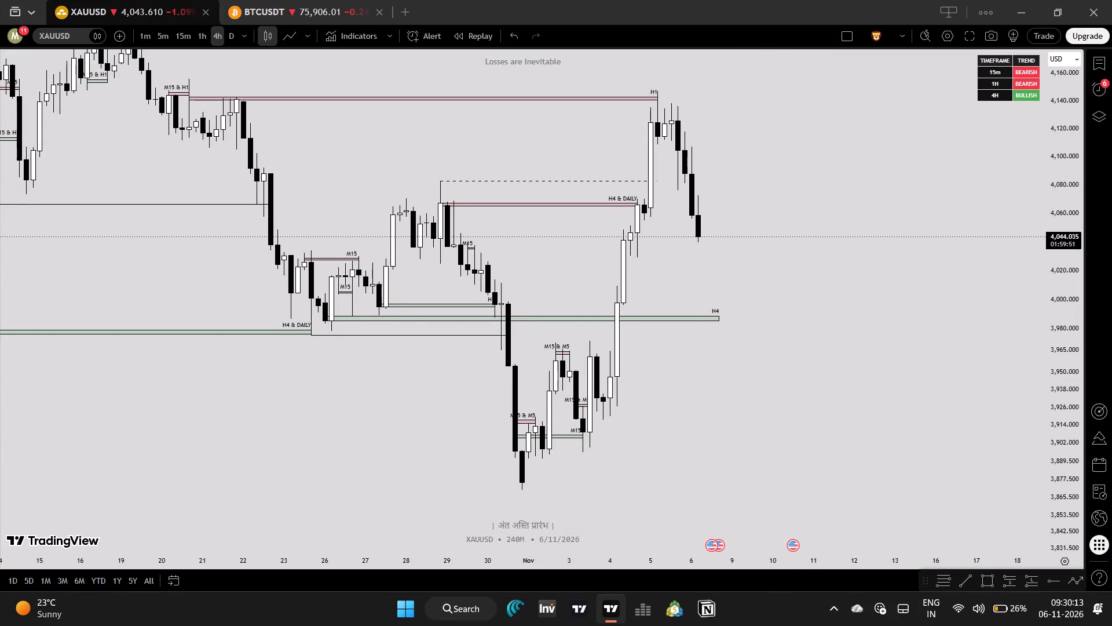
pyautogui.moveTo(1084, 330); pyautogui.dragTo(1081, 375)
pyautogui.moveTo(1062, 361); pyautogui.dragTo(1062, 368)
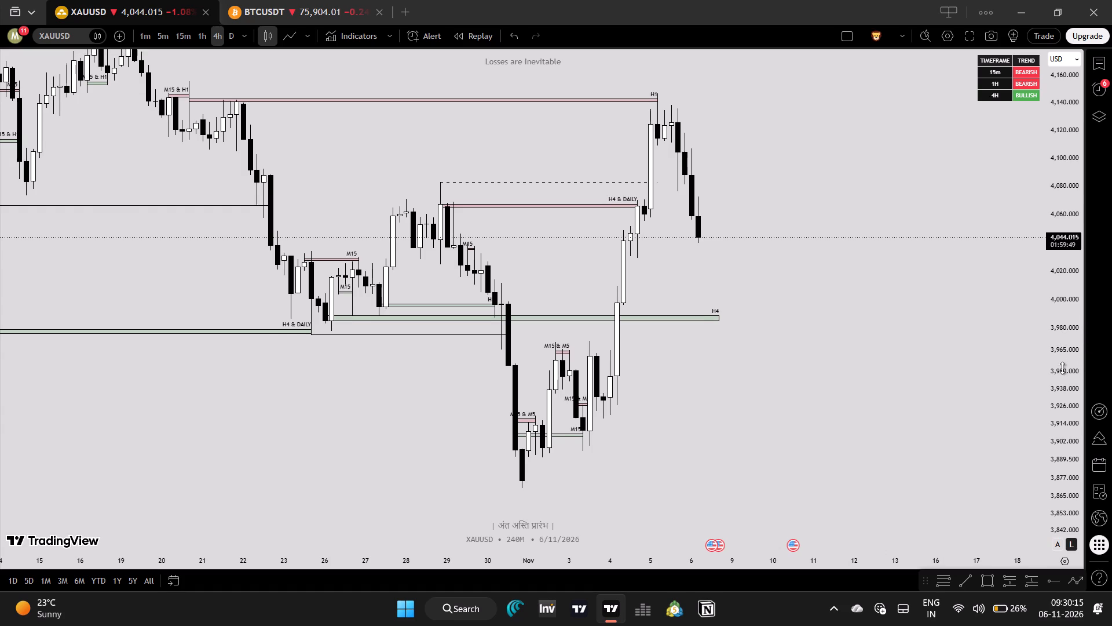
pyautogui.moveTo(1062, 368); pyautogui.dragTo(1059, 410)
pyautogui.moveTo(915, 383); pyautogui.dragTo(924, 416)
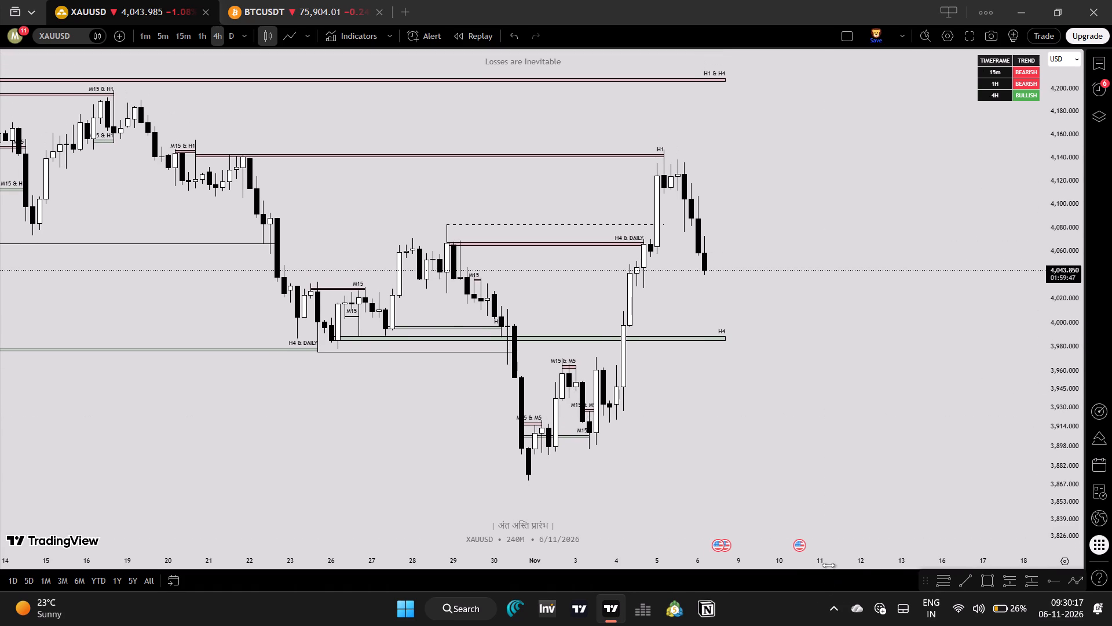
pyautogui.moveTo(829, 563); pyautogui.dragTo(917, 561)
pyautogui.doubleClick(917, 561)
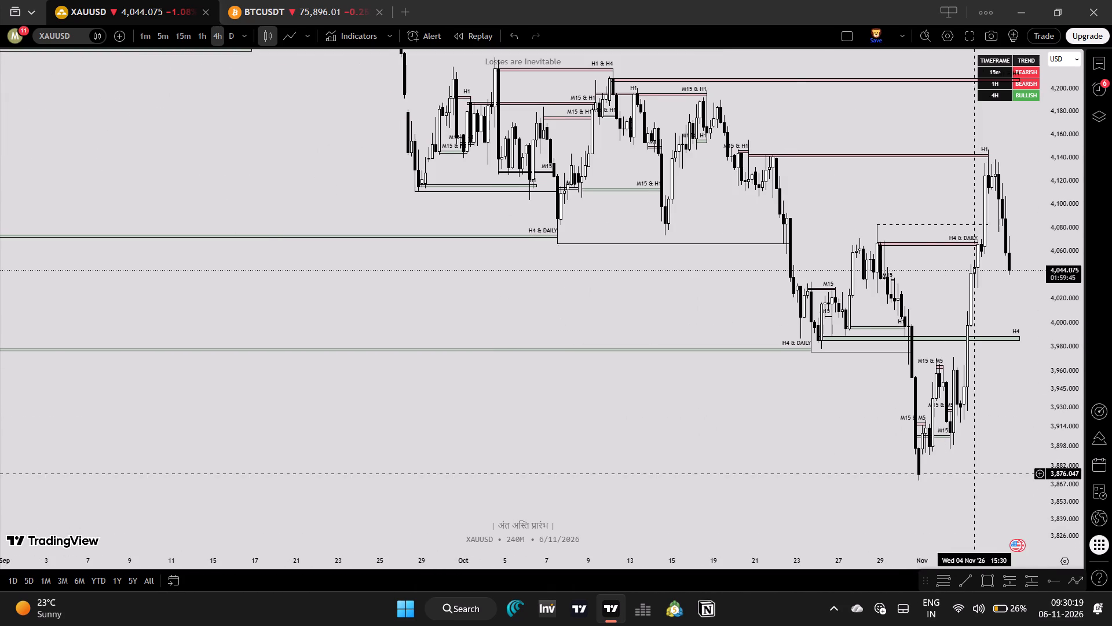
pyautogui.moveTo(963, 471); pyautogui.dragTo(808, 478)
pyautogui.moveTo(798, 478); pyautogui.dragTo(570, 484)
pyautogui.click(566, 484)
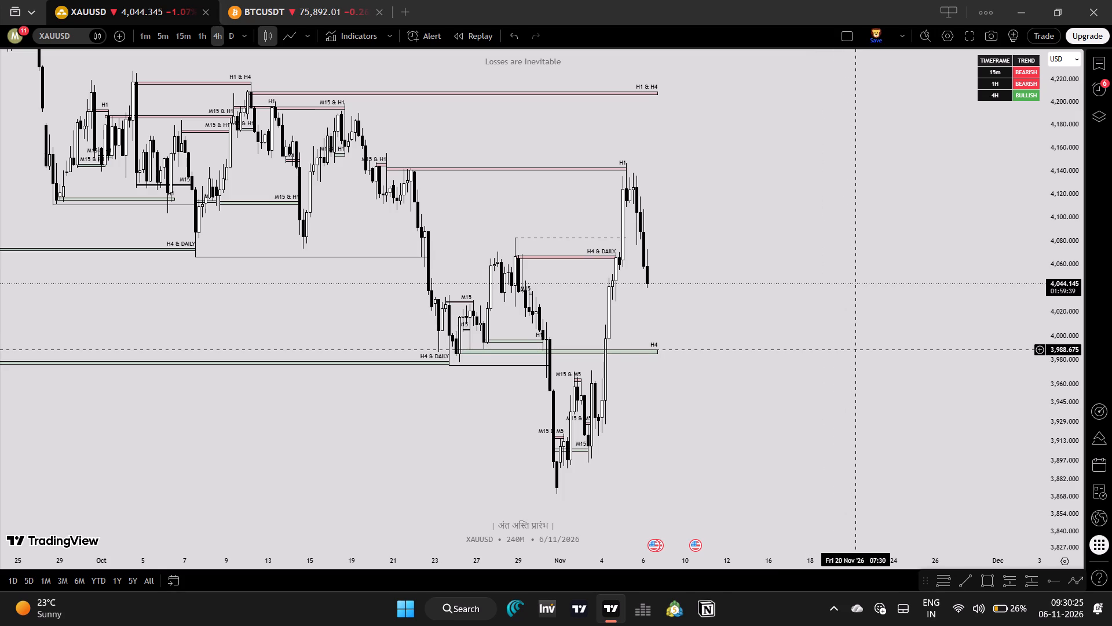
pyautogui.hotkey('alt', 'a')
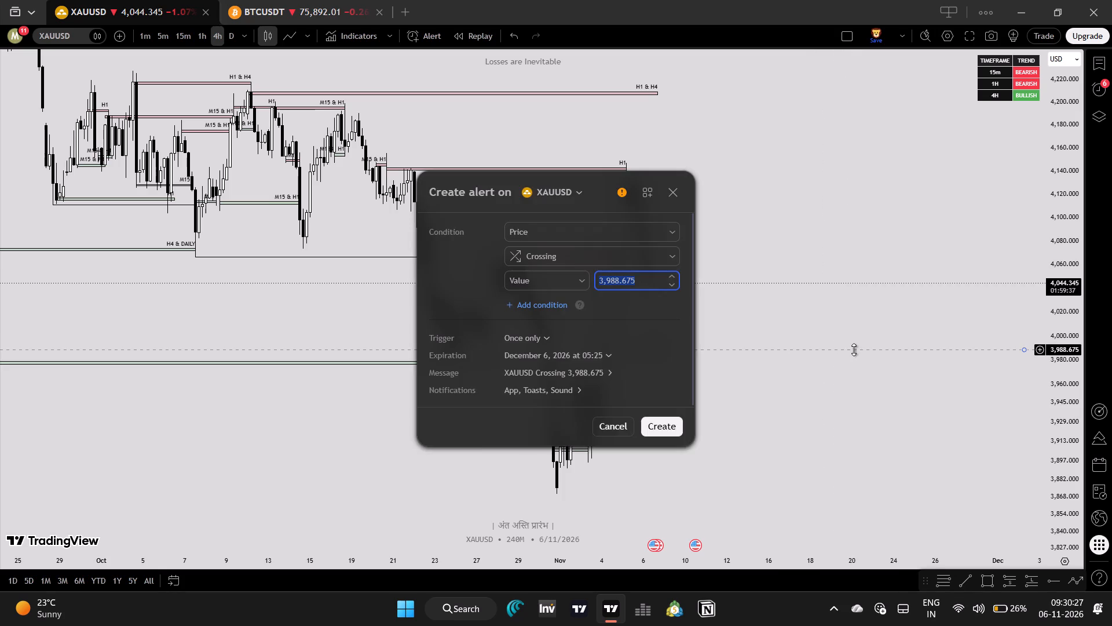
pyautogui.press('Return')
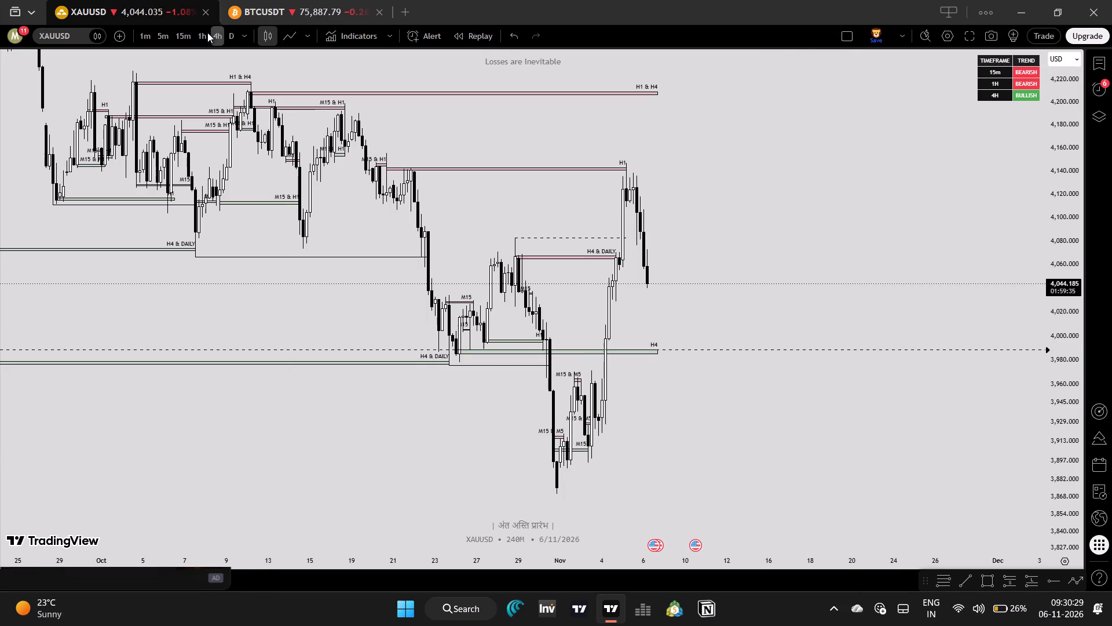
# Switch to the 1-hour timeframe and move the price alert line just above the H4 zone, to 3,989.689.
pyautogui.click(207, 33)
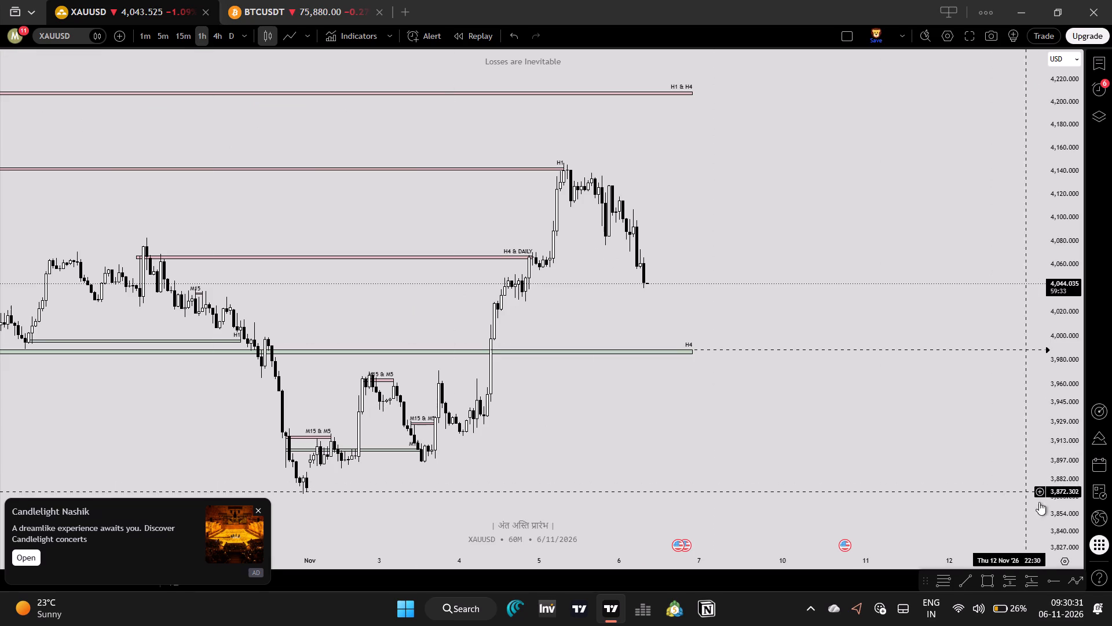
pyautogui.moveTo(1071, 502); pyautogui.dragTo(1025, 286)
pyautogui.moveTo(821, 322); pyautogui.dragTo(1008, 302)
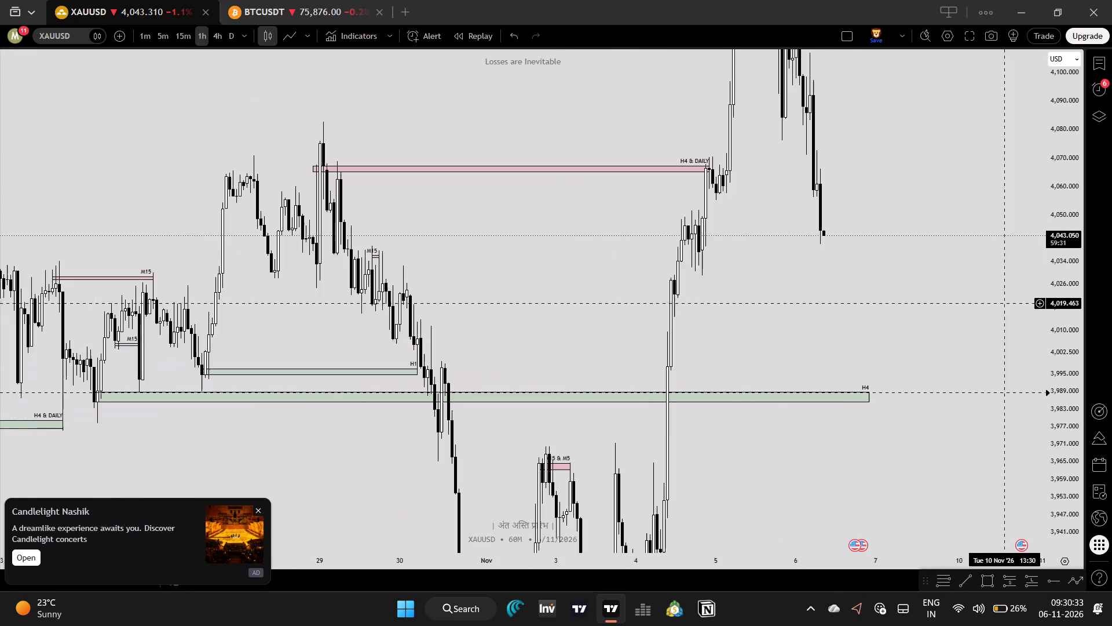
pyautogui.click(257, 506)
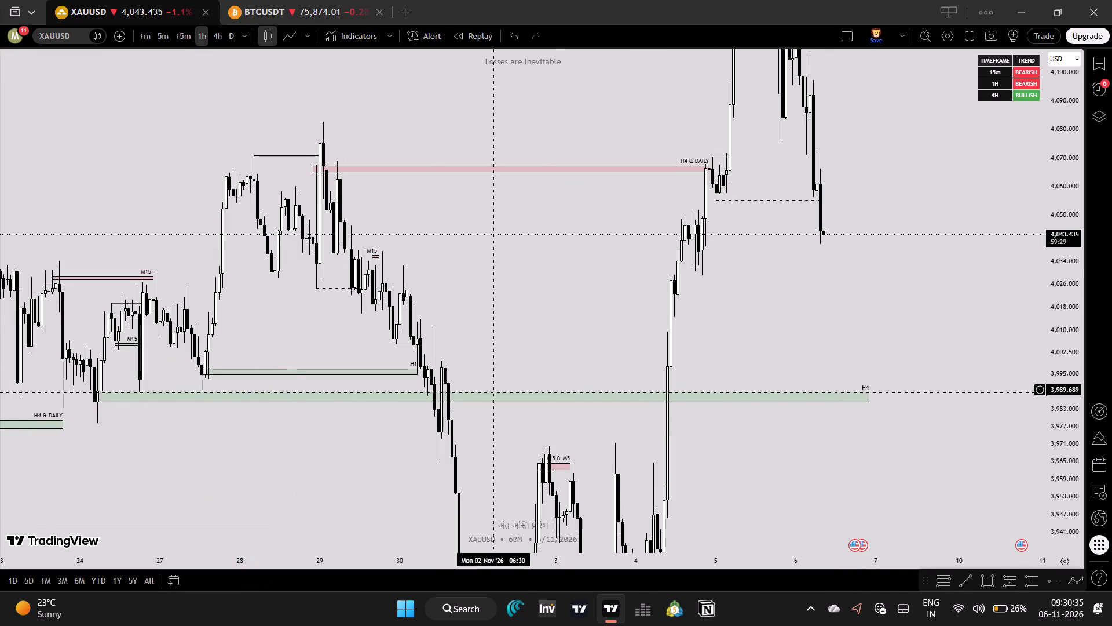
pyautogui.moveTo(491, 390); pyautogui.dragTo(503, 386)
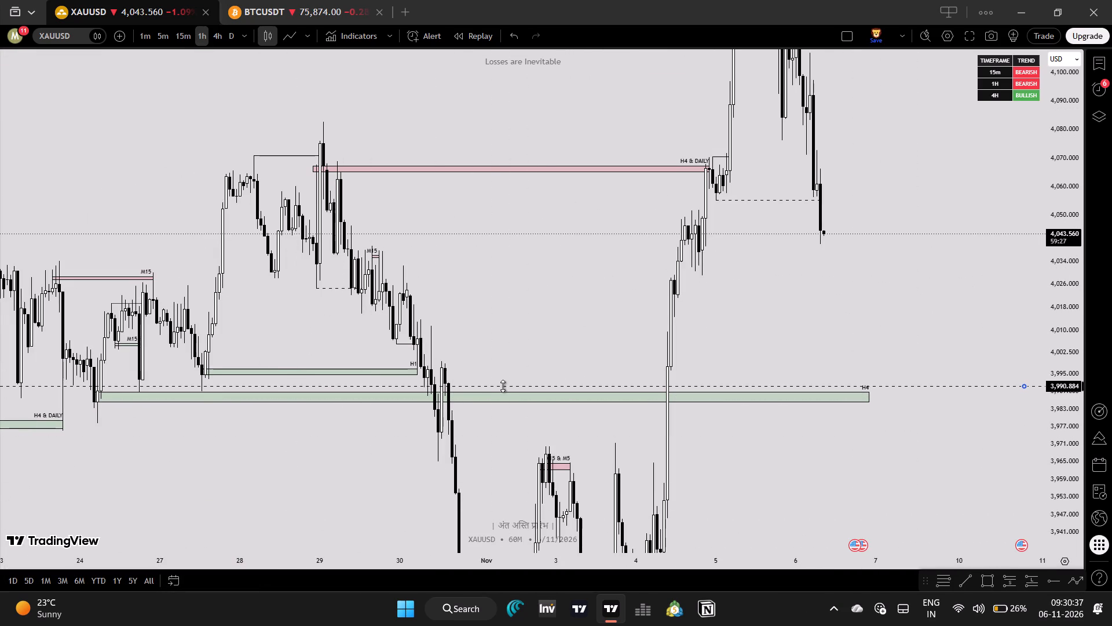
pyautogui.moveTo(503, 386); pyautogui.dragTo(513, 390)
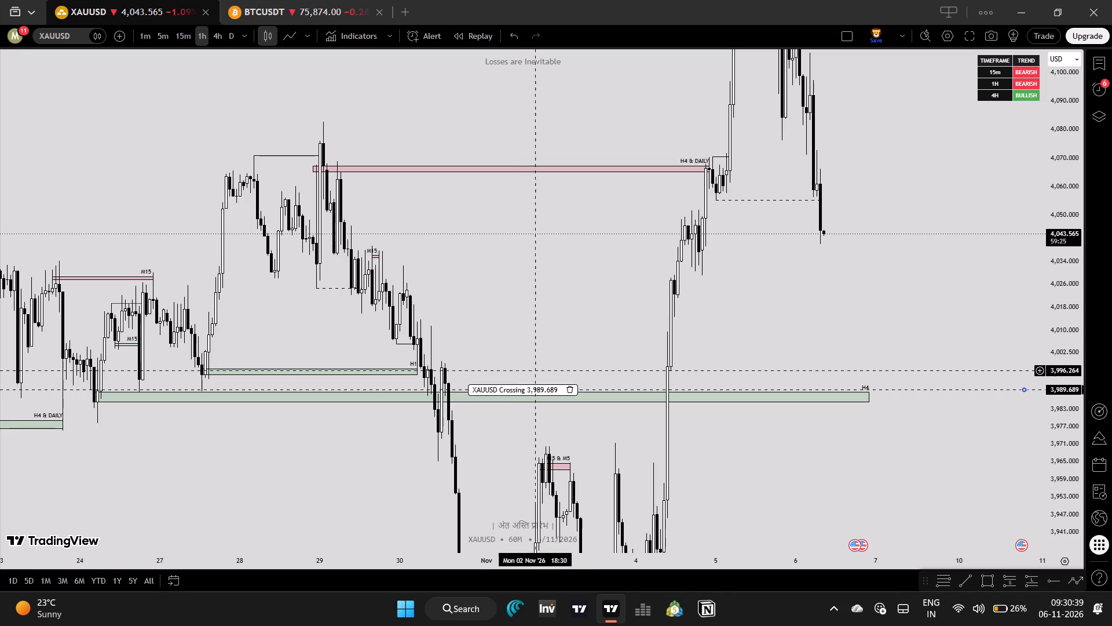
pyautogui.click(537, 370)
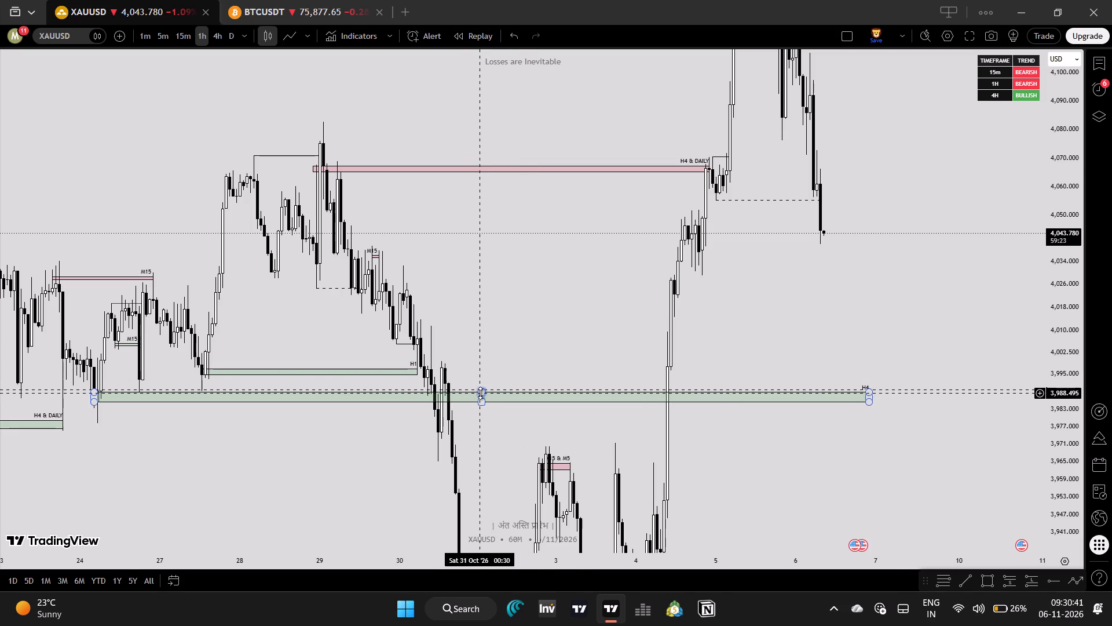
# Raise the green H4 zone's top edge to meet the alert line at about 3,989.7.
pyautogui.moveTo(481, 392); pyautogui.dragTo(496, 390)
pyautogui.click(519, 354)
# Examine the 1-hour XAUUSD price structure between the H1 zone at the highs and the green H4 zone.
pyautogui.moveTo(558, 341); pyautogui.dragTo(497, 362)
pyautogui.moveTo(784, 351); pyautogui.dragTo(750, 378)
pyautogui.moveTo(1079, 300); pyautogui.dragTo(1074, 329)
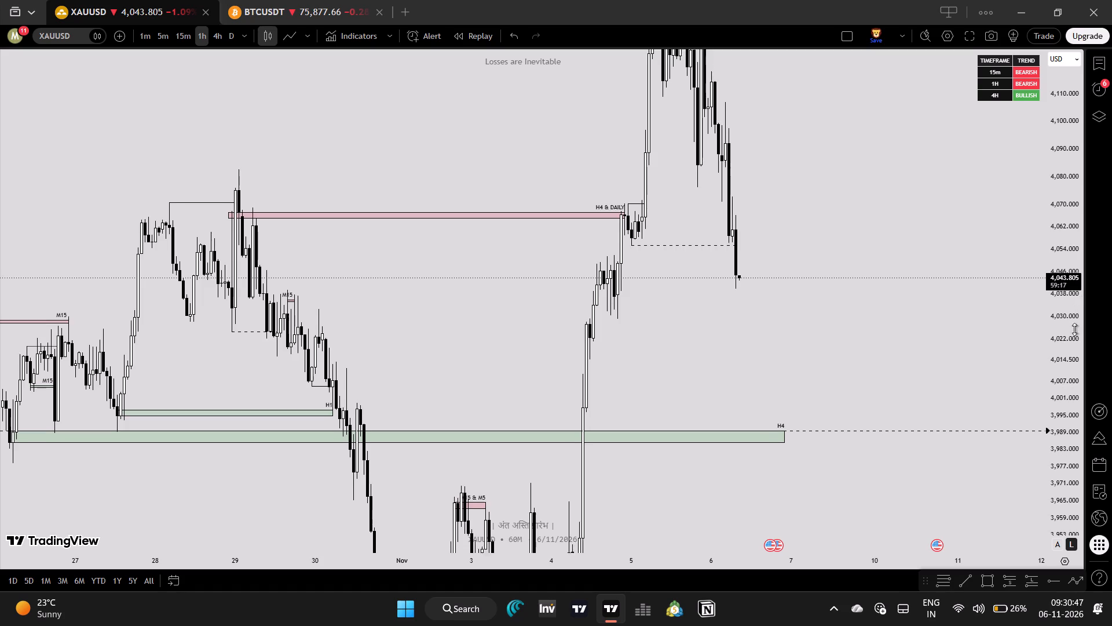
pyautogui.moveTo(1074, 329); pyautogui.dragTo(1060, 428)
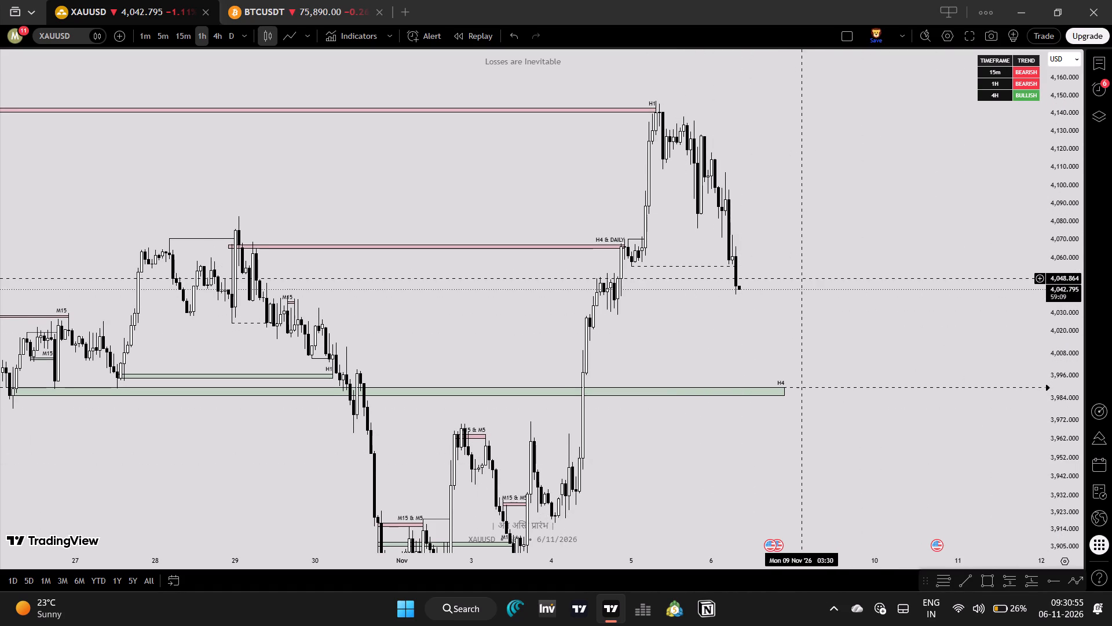
pyautogui.moveTo(820, 285); pyautogui.dragTo(683, 292)
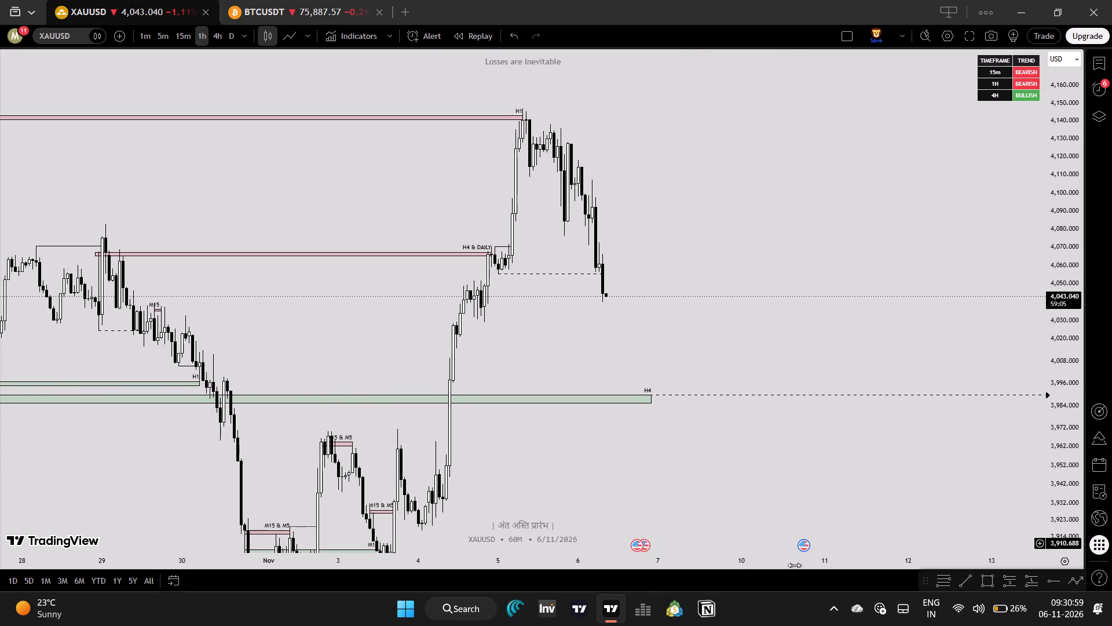
pyautogui.moveTo(794, 562); pyautogui.dragTo(904, 559)
pyautogui.moveTo(1073, 365); pyautogui.dragTo(1074, 406)
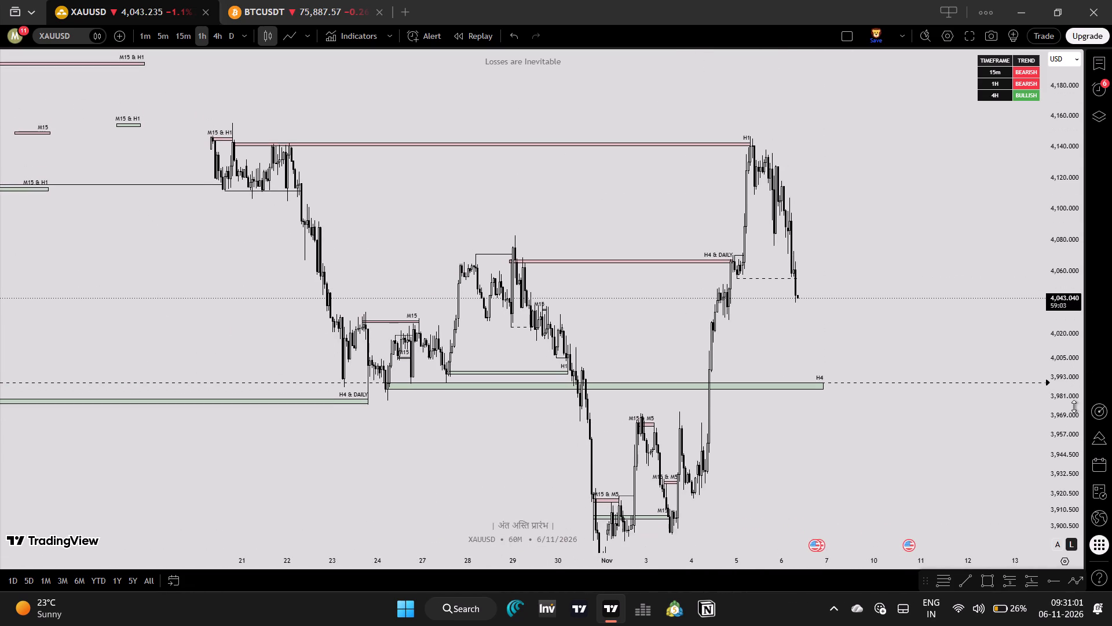
pyautogui.moveTo(1074, 406); pyautogui.dragTo(1074, 408)
pyautogui.moveTo(961, 497); pyautogui.dragTo(851, 434)
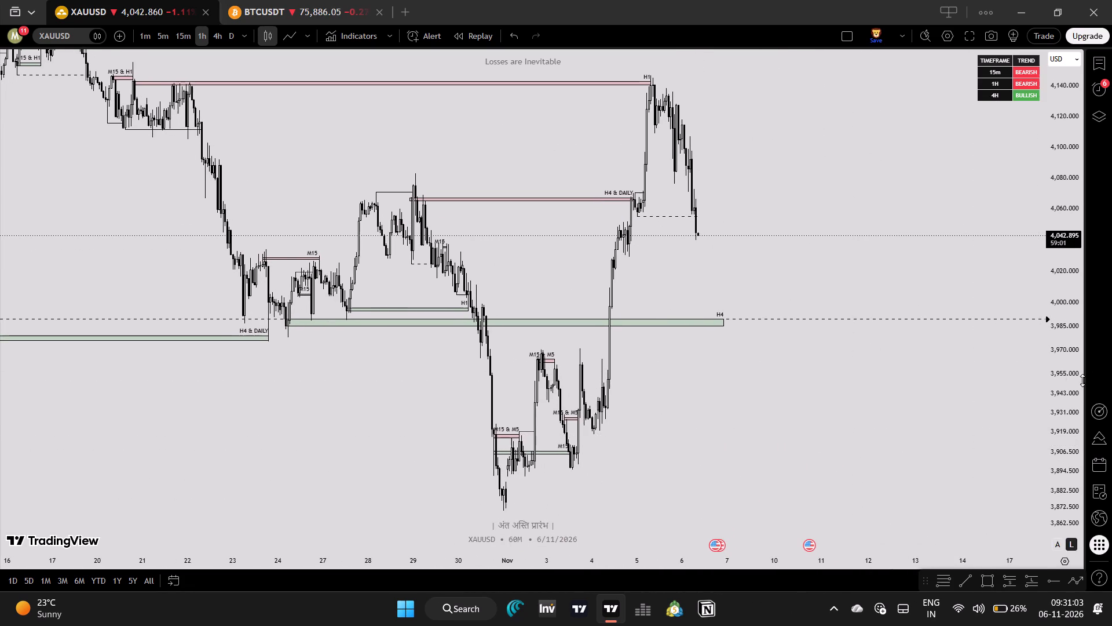
pyautogui.moveTo(1062, 381); pyautogui.dragTo(1059, 404)
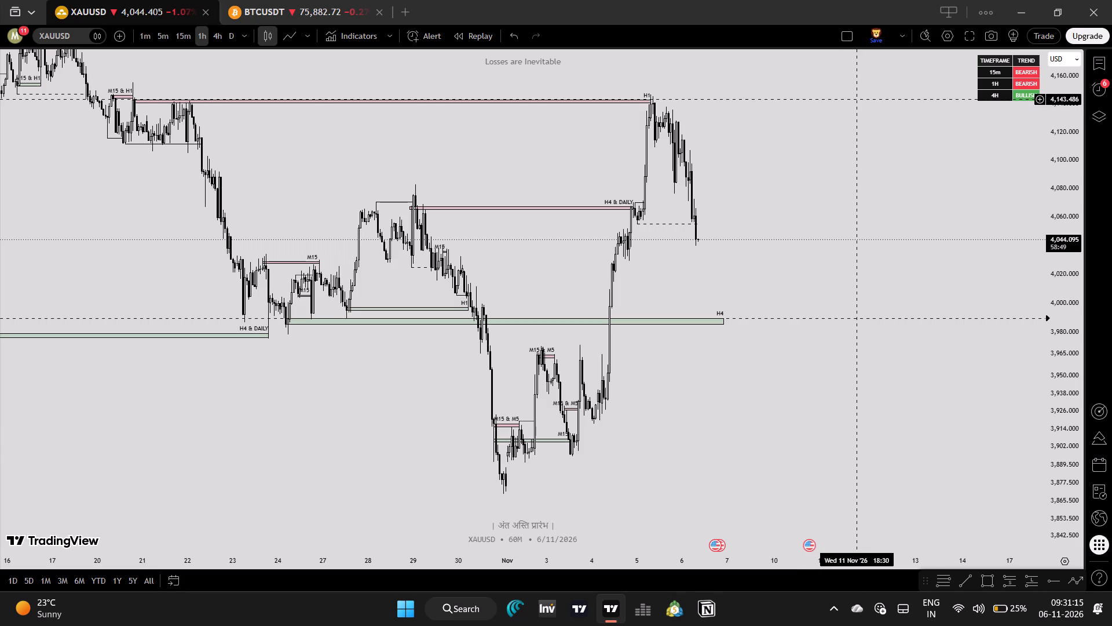
# Measure the price drop from the H1 zone down to the latest low on the 1-hour chart.
pyautogui.keyDown('shift'); pyautogui.click(857, 99); pyautogui.keyUp('shift')
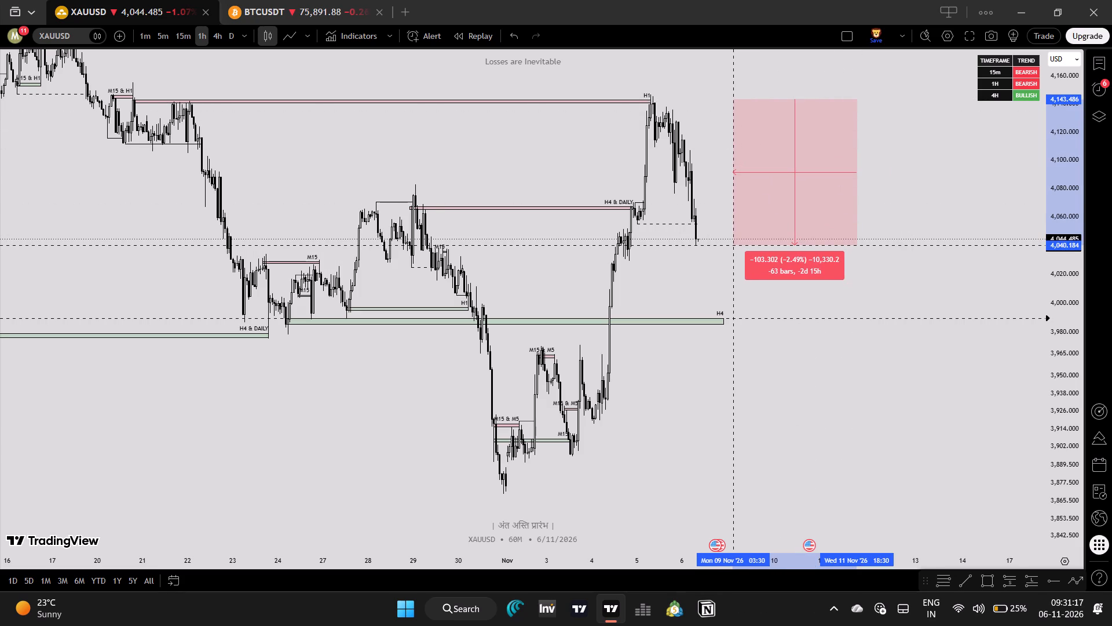
pyautogui.click(732, 245)
pyautogui.click(899, 183)
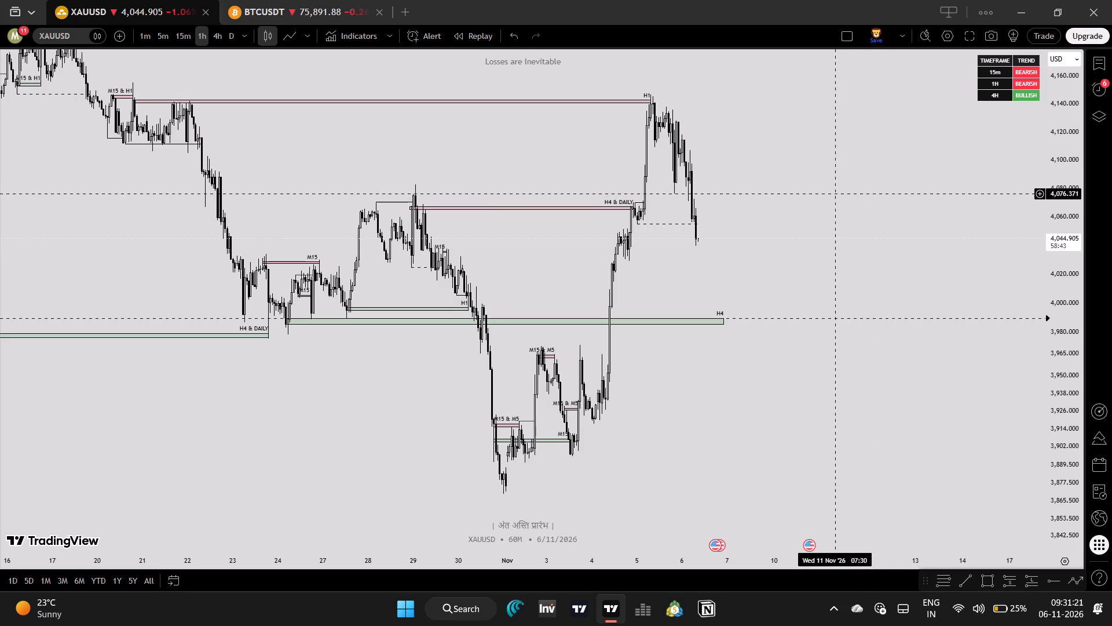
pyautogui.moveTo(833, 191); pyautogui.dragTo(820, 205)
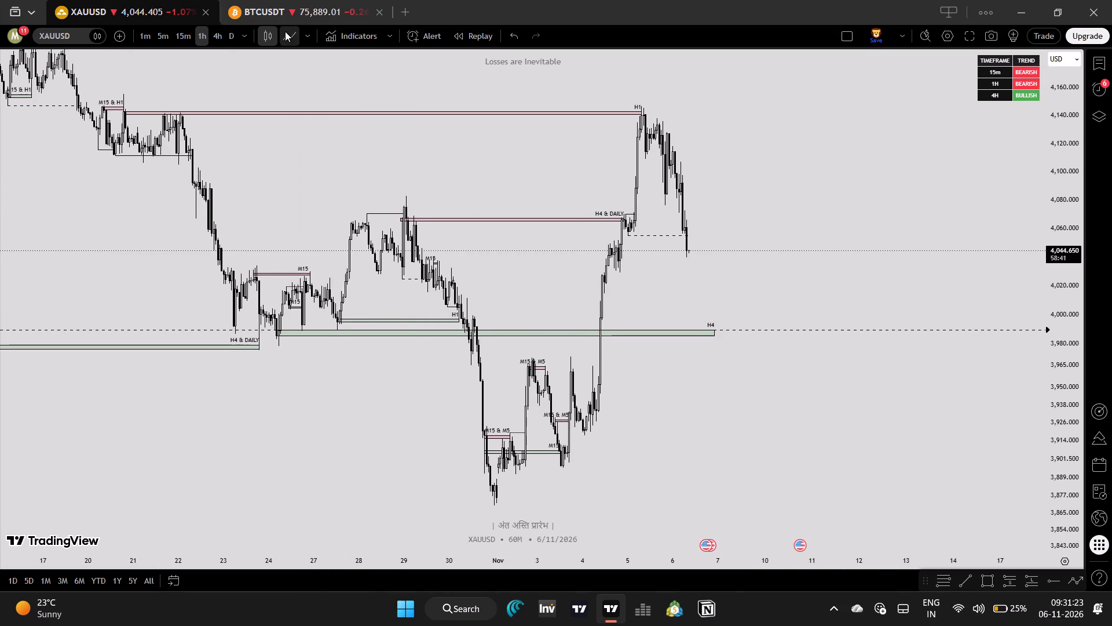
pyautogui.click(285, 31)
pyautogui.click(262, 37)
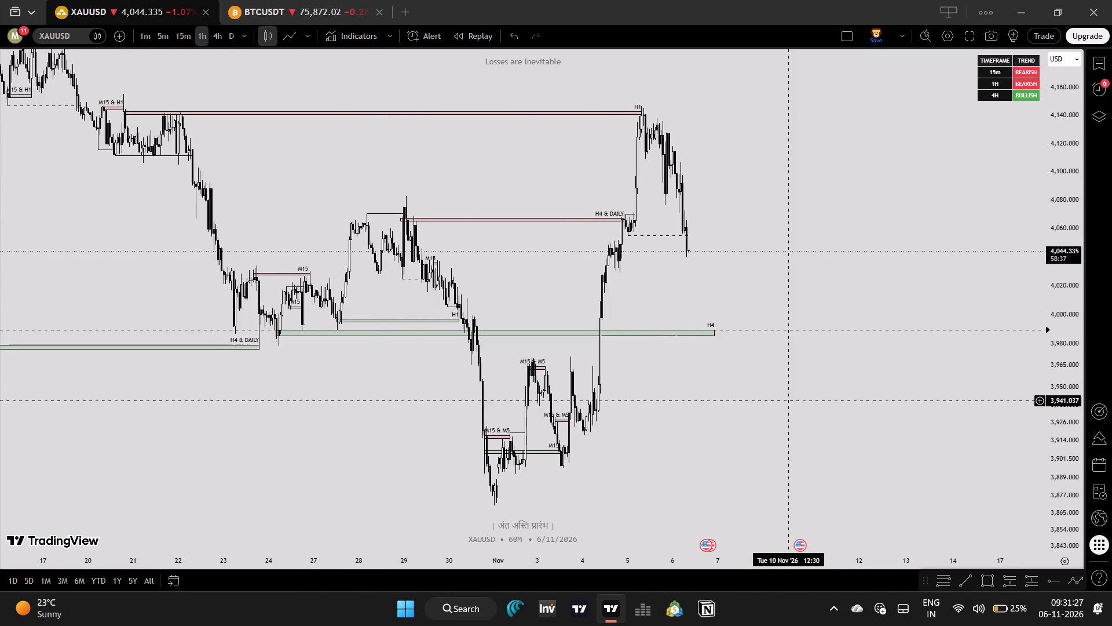
# Extend the green H4 zone's later end to about 9 Nov '26, 21:30.
pyautogui.moveTo(1062, 478); pyautogui.dragTo(1043, 284)
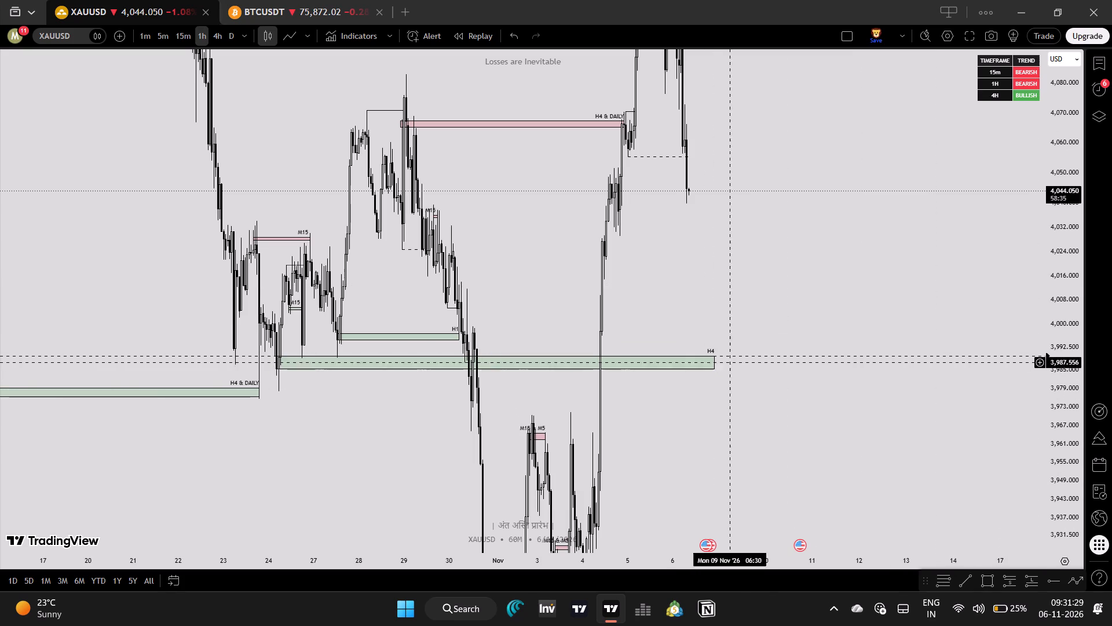
pyautogui.moveTo(718, 365); pyautogui.dragTo(760, 363)
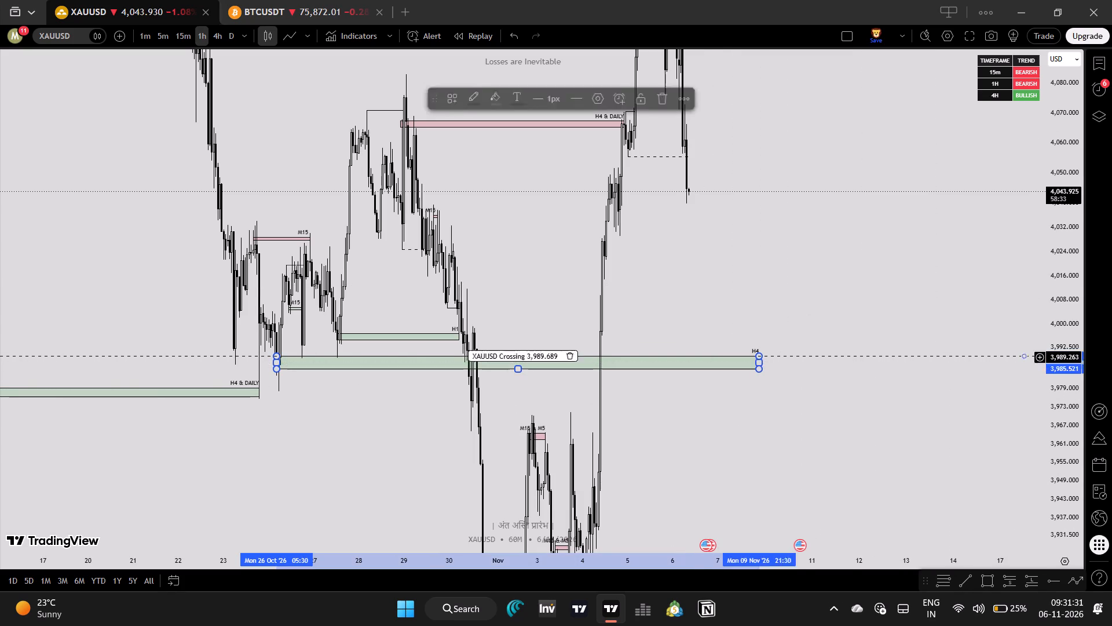
pyautogui.click(818, 309)
# Switch XAUUSD to the 15-minute timeframe and display the price as a line chart.
pyautogui.moveTo(1056, 162); pyautogui.dragTo(1018, 413)
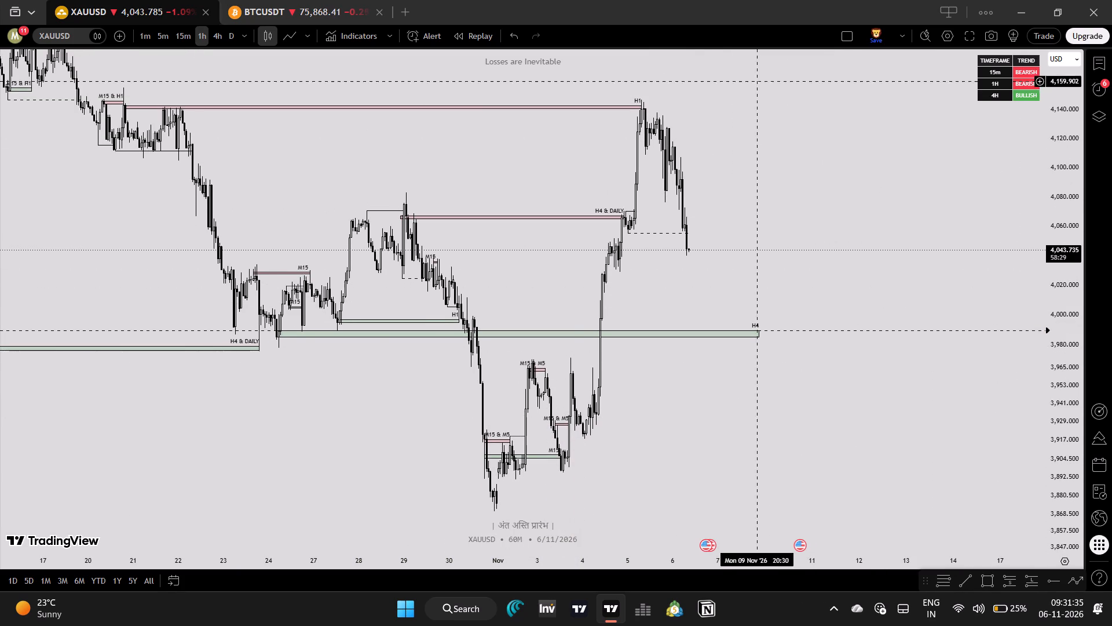
pyautogui.click(184, 36)
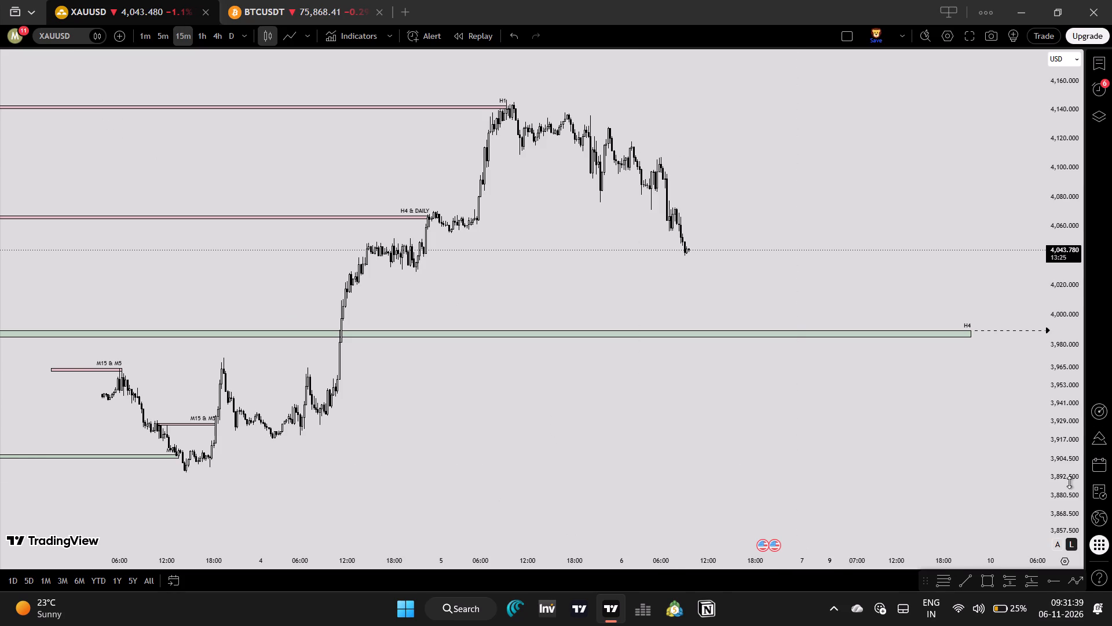
pyautogui.moveTo(1068, 491); pyautogui.dragTo(1067, 303)
pyautogui.moveTo(838, 267); pyautogui.dragTo(759, 485)
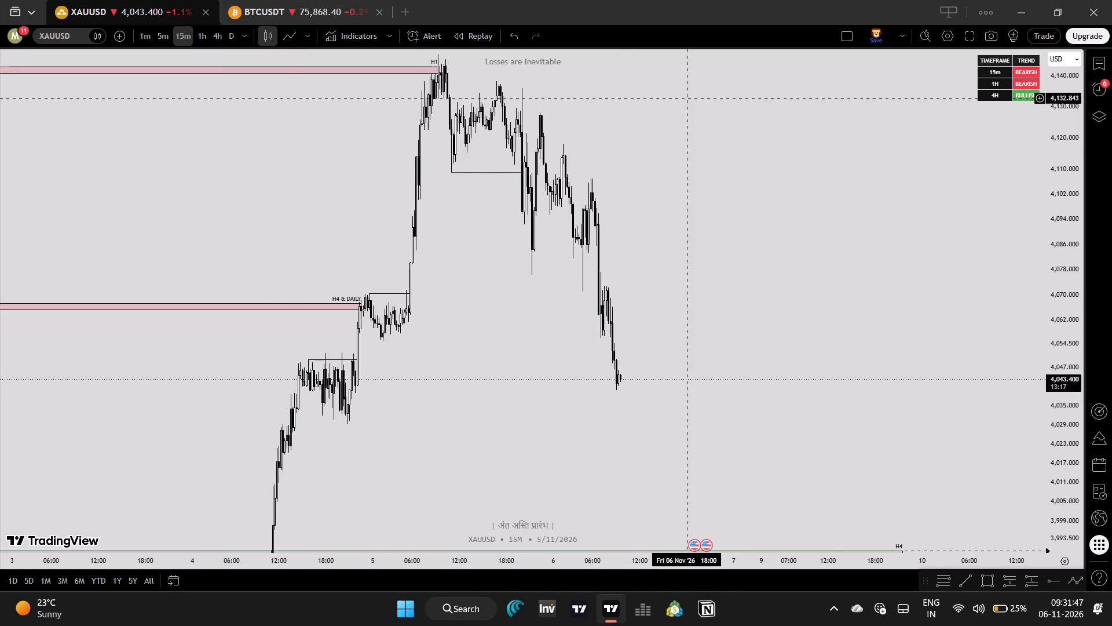
pyautogui.moveTo(665, 130); pyautogui.dragTo(558, 206)
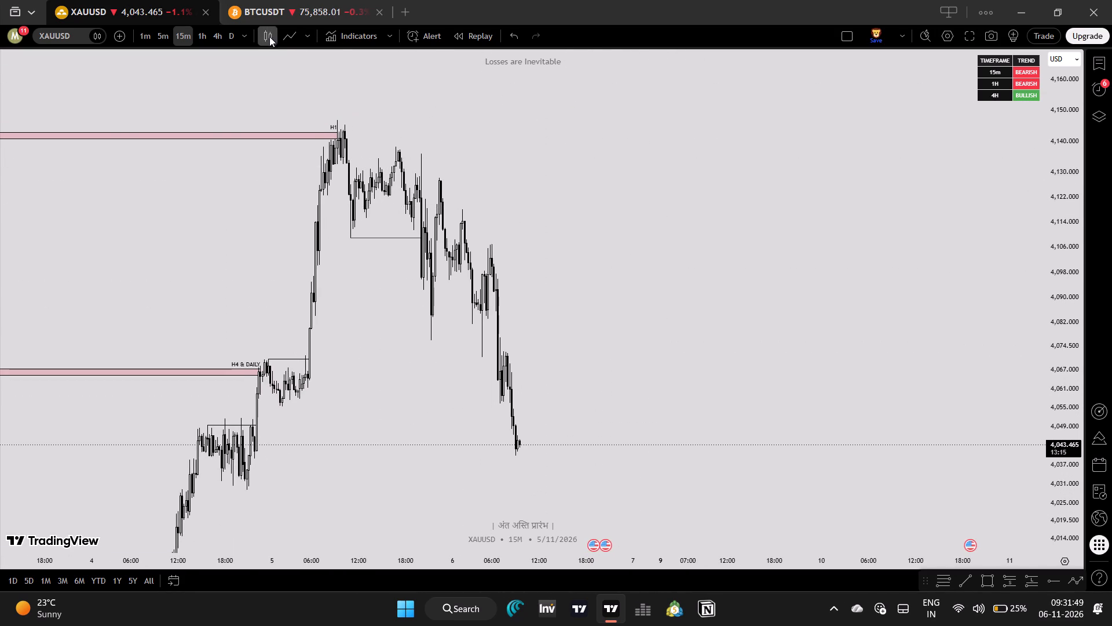
pyautogui.click(295, 31)
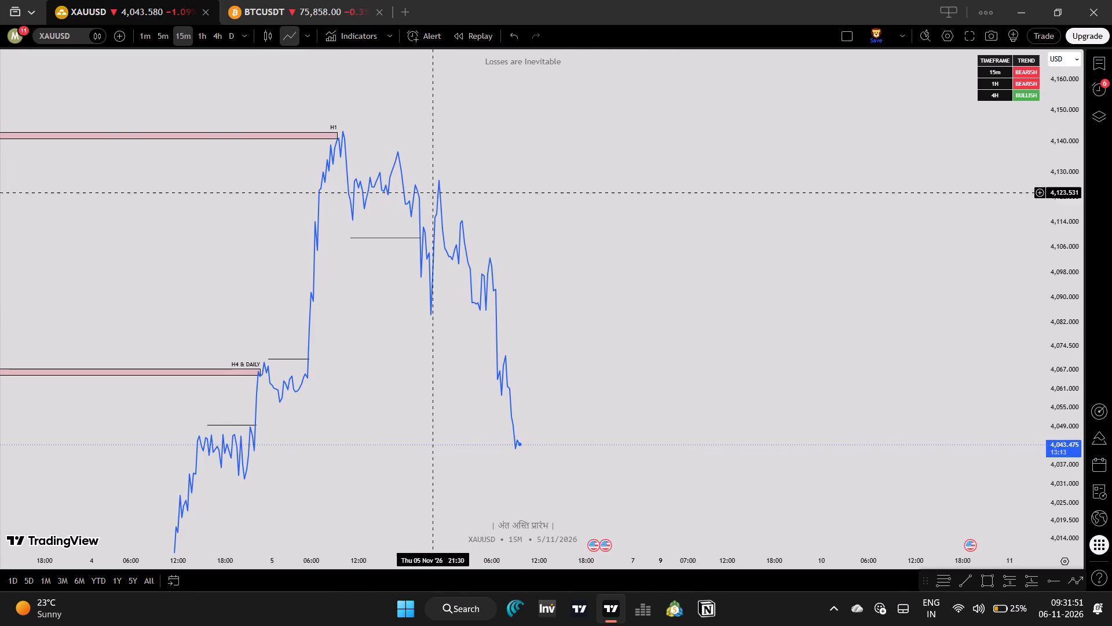
# Draw a rectangle zone from 5 Nov '26 19:00 to 10 Nov '26 06:00, between about 4,124.6 and 4,127.8.
pyautogui.click(983, 588)
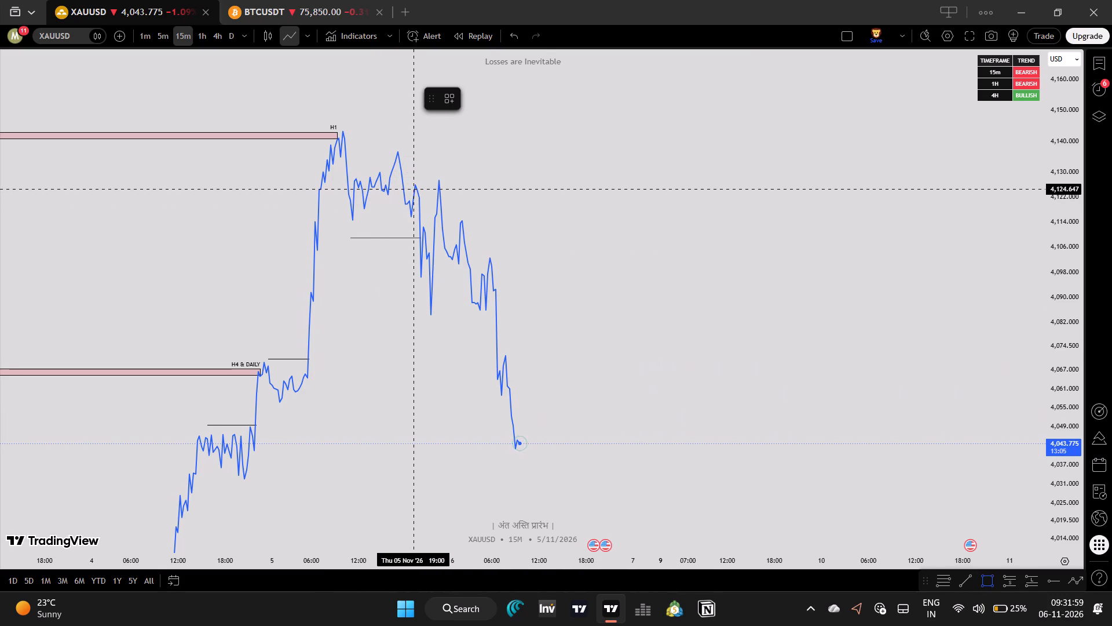
pyautogui.click(412, 189)
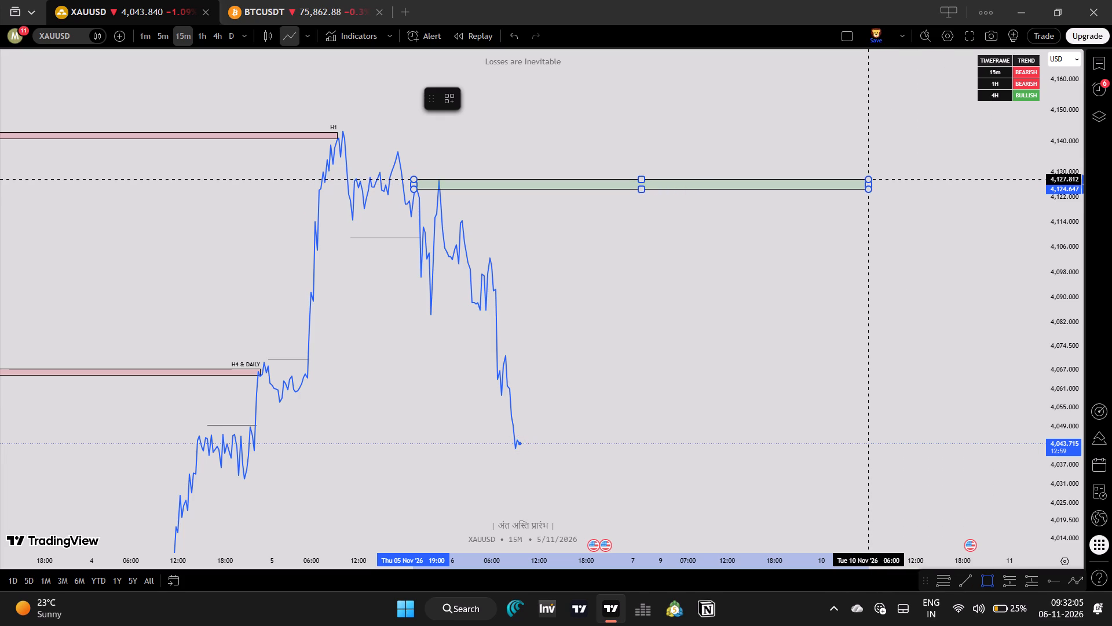
pyautogui.click(869, 179)
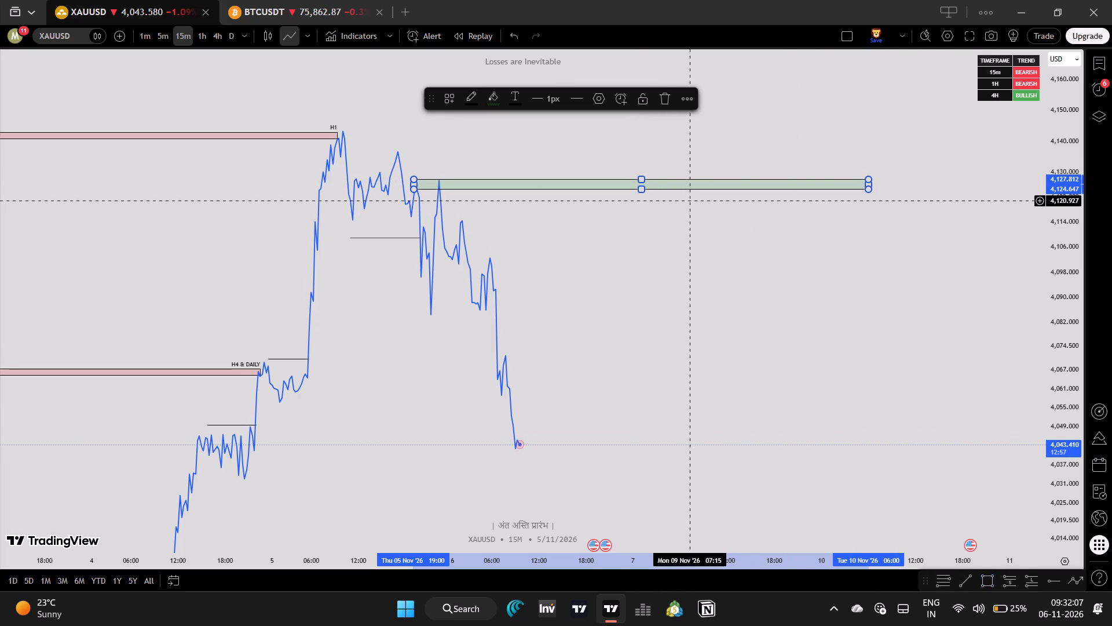
# Raise the new rectangle zone's lower edge to about 4,125.95.
pyautogui.moveTo(641, 190); pyautogui.dragTo(644, 190)
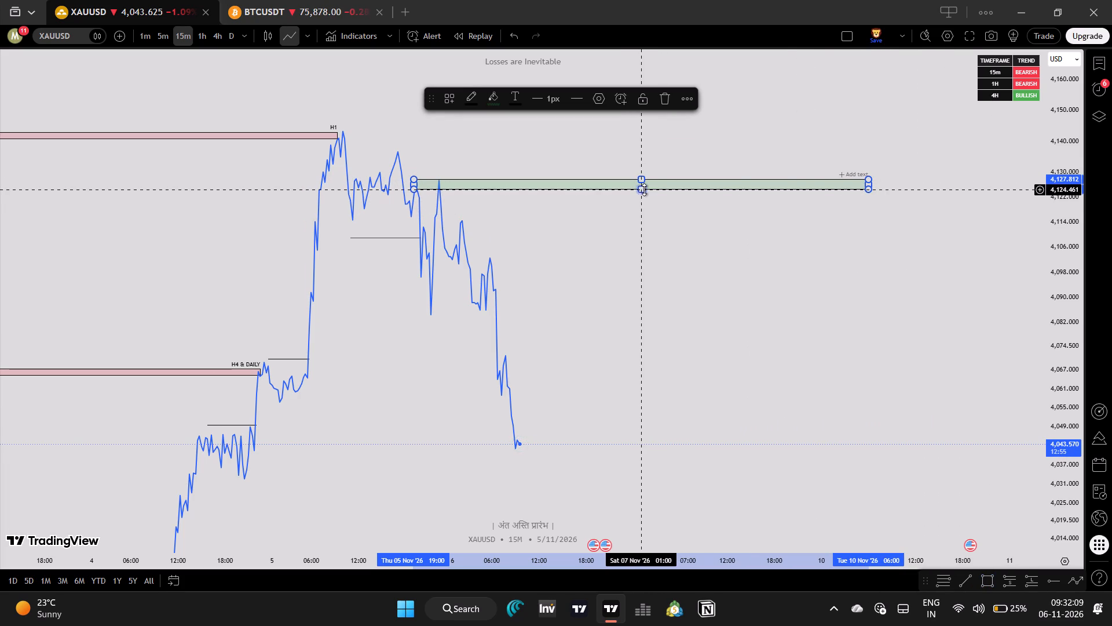
pyautogui.moveTo(644, 190); pyautogui.dragTo(661, 185)
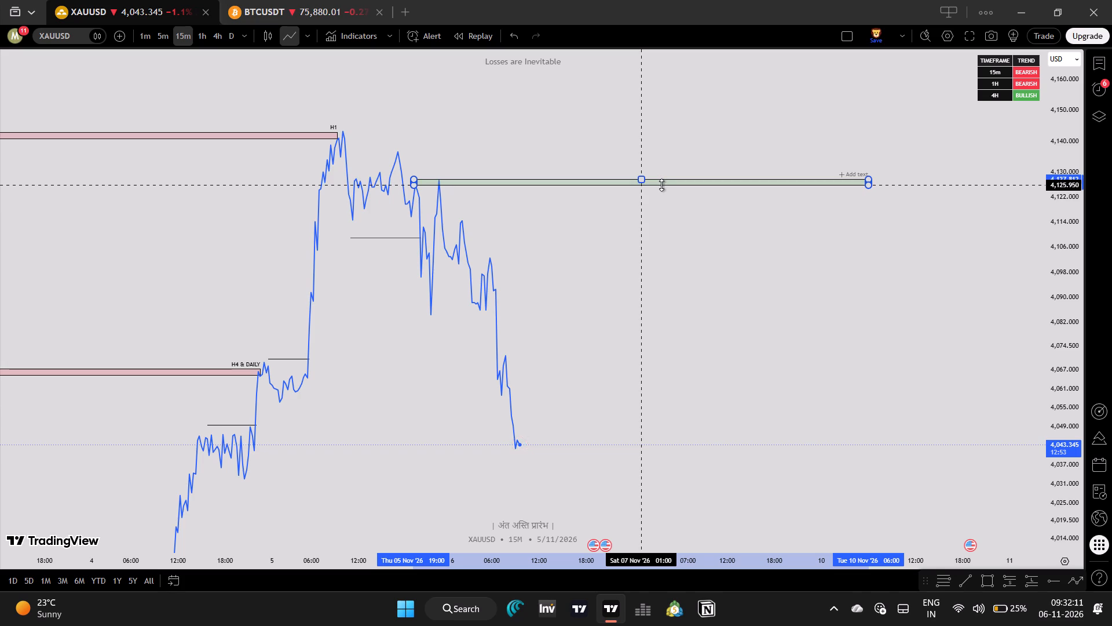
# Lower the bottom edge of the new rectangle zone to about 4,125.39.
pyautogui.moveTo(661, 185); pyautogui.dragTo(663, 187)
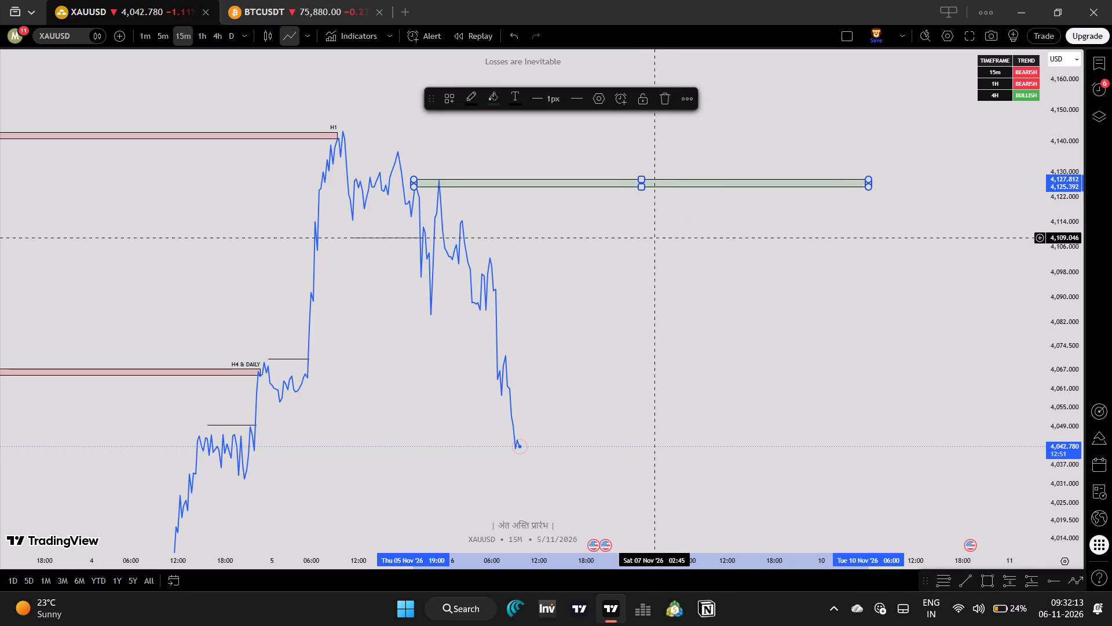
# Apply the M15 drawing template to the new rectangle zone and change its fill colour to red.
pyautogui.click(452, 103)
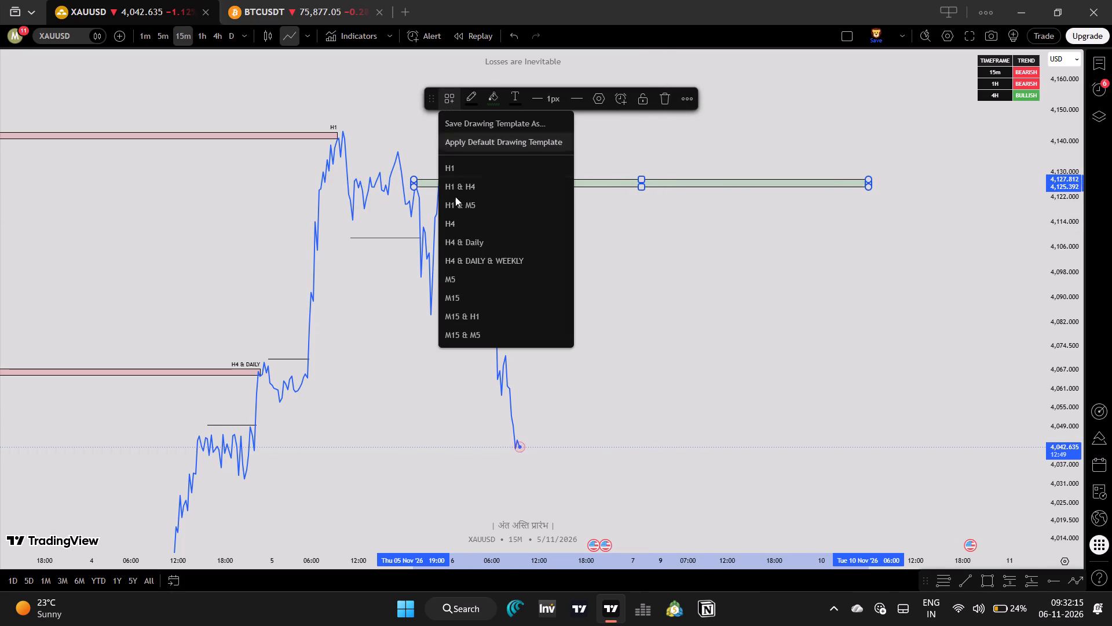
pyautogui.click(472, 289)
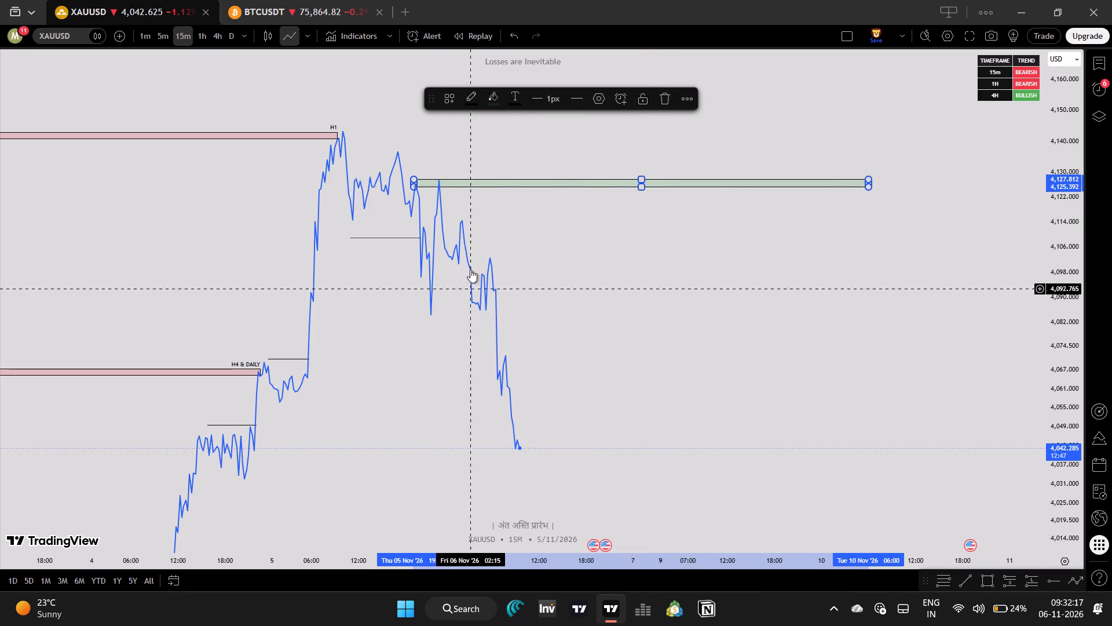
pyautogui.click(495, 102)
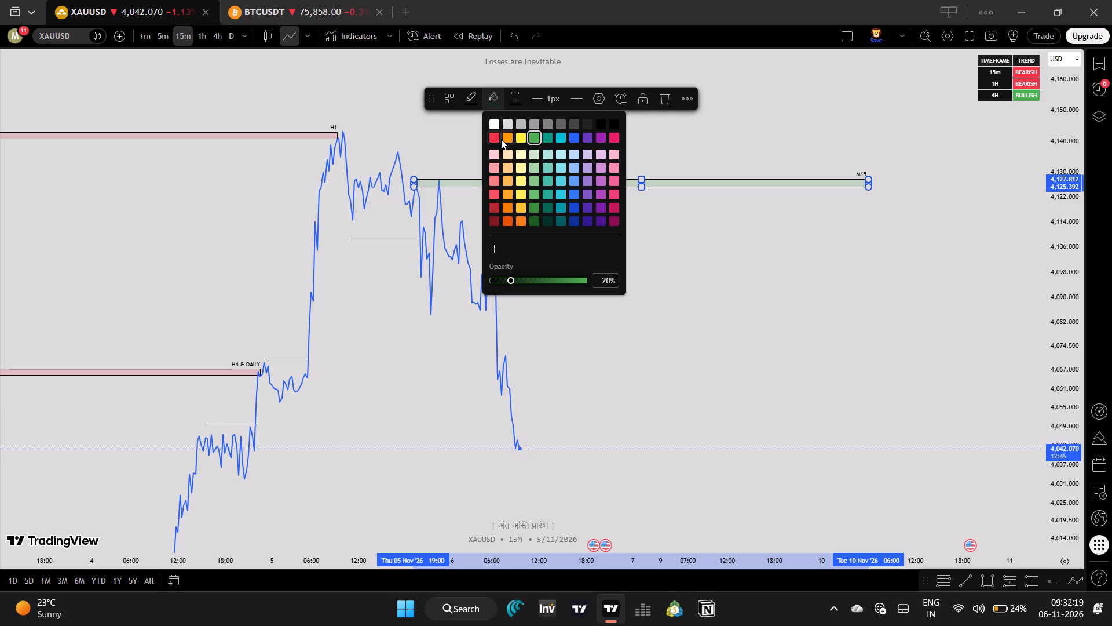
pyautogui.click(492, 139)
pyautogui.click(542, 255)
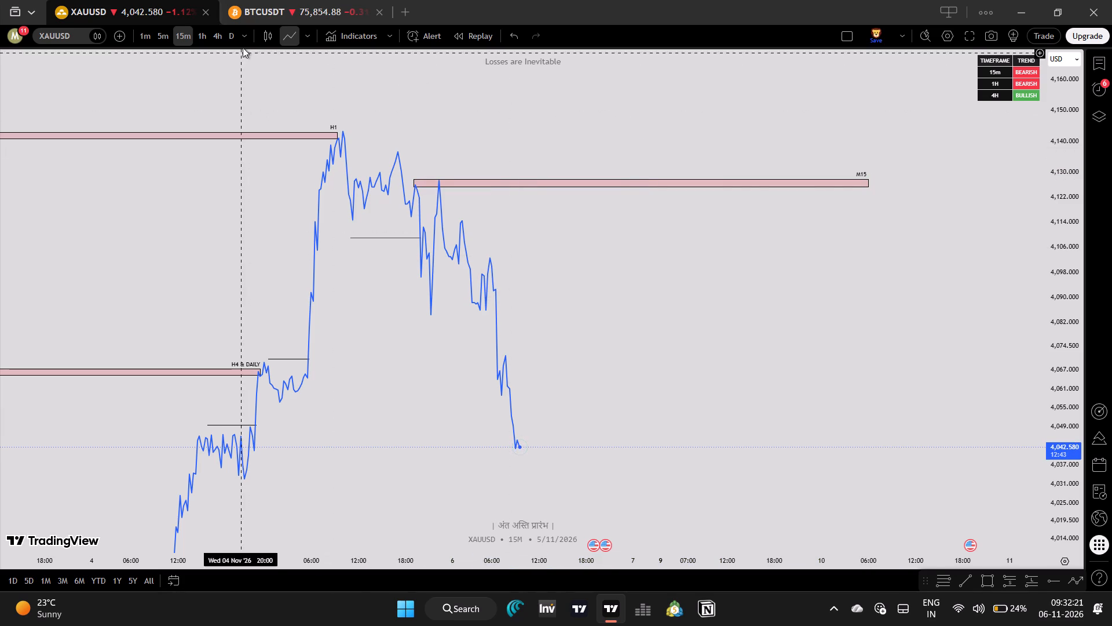
# Display XAUUSD as candles again and switch it to the 4-hour timeframe.
pyautogui.click(260, 35)
pyautogui.click(210, 35)
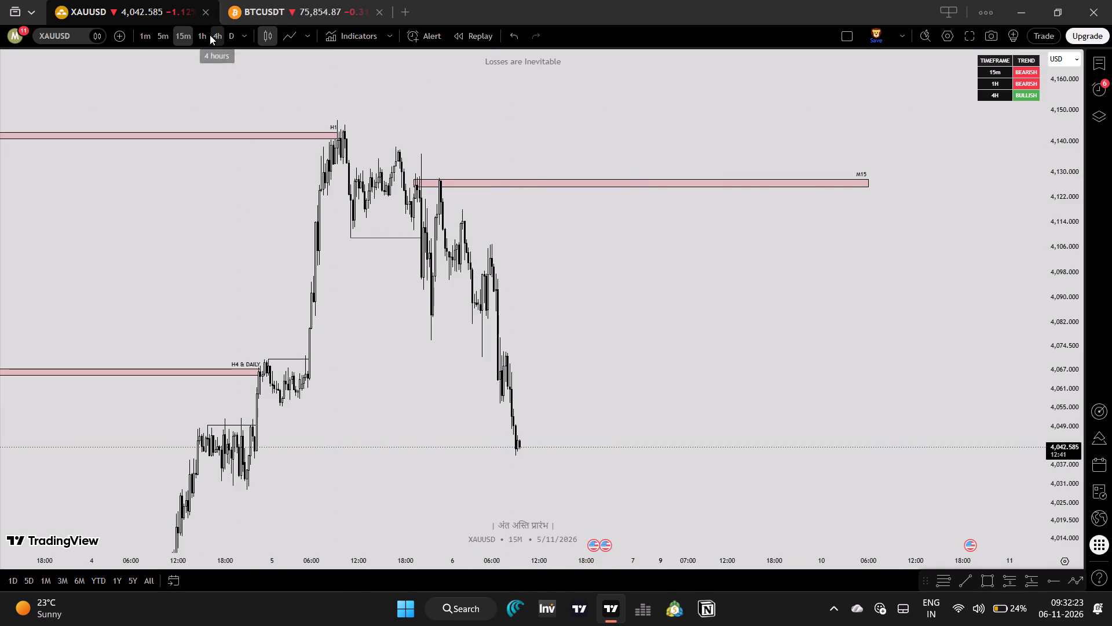
# Delete the red M15 zone that starts on 5 Nov '26 just below the H1 zone.
pyautogui.moveTo(671, 560); pyautogui.dragTo(667, 560)
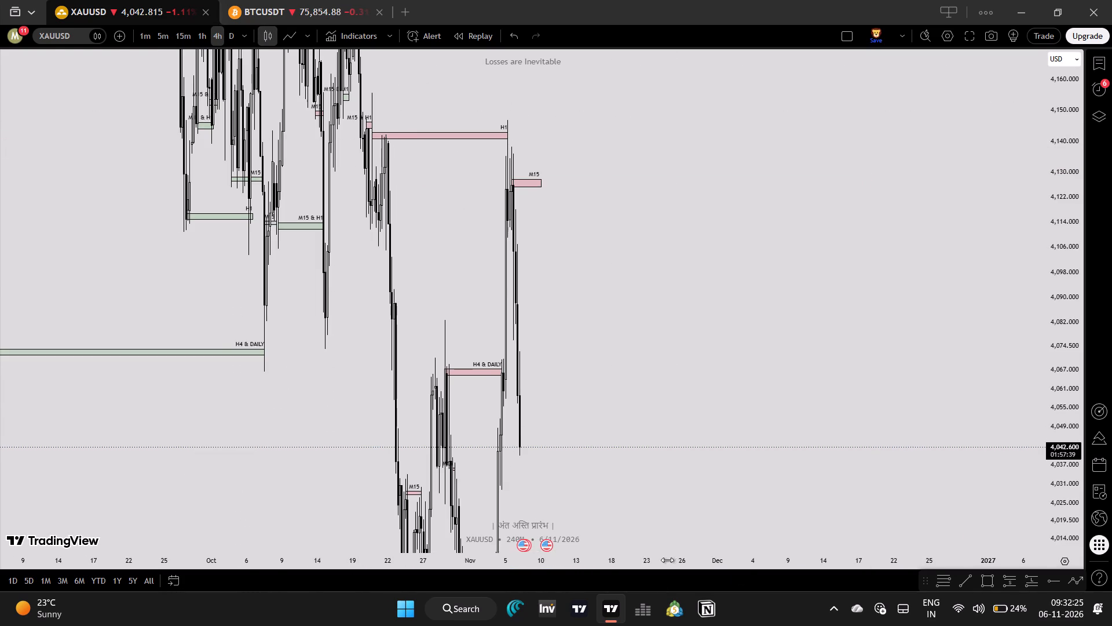
pyautogui.moveTo(667, 560); pyautogui.dragTo(501, 566)
pyautogui.moveTo(483, 566); pyautogui.dragTo(412, 562)
pyautogui.moveTo(347, 460); pyautogui.dragTo(726, 441)
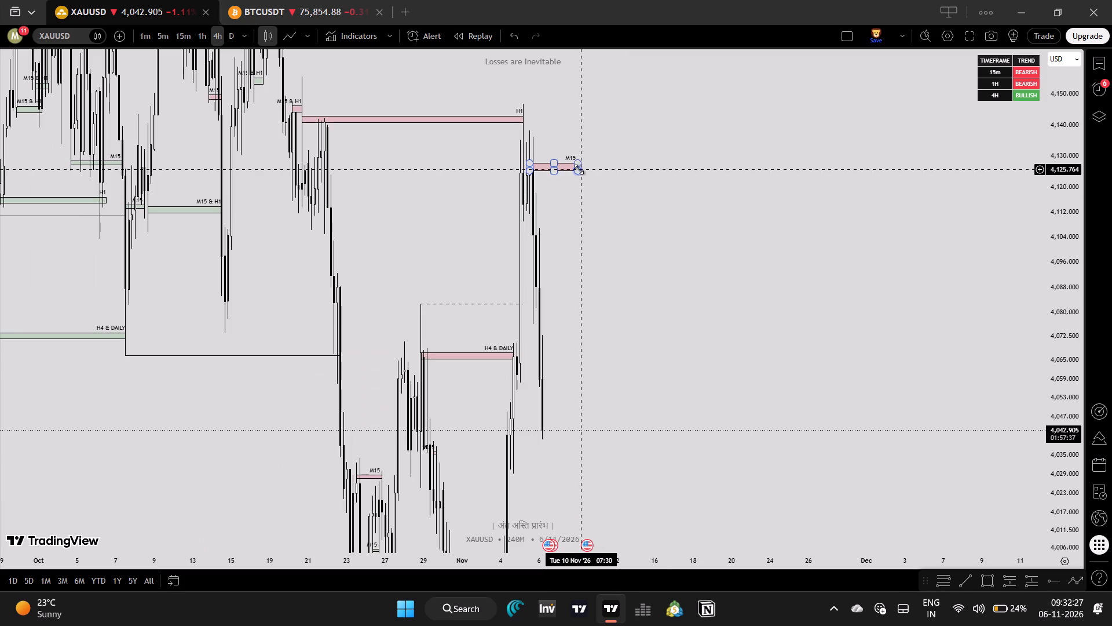
pyautogui.click(579, 169)
pyautogui.press('Delete')
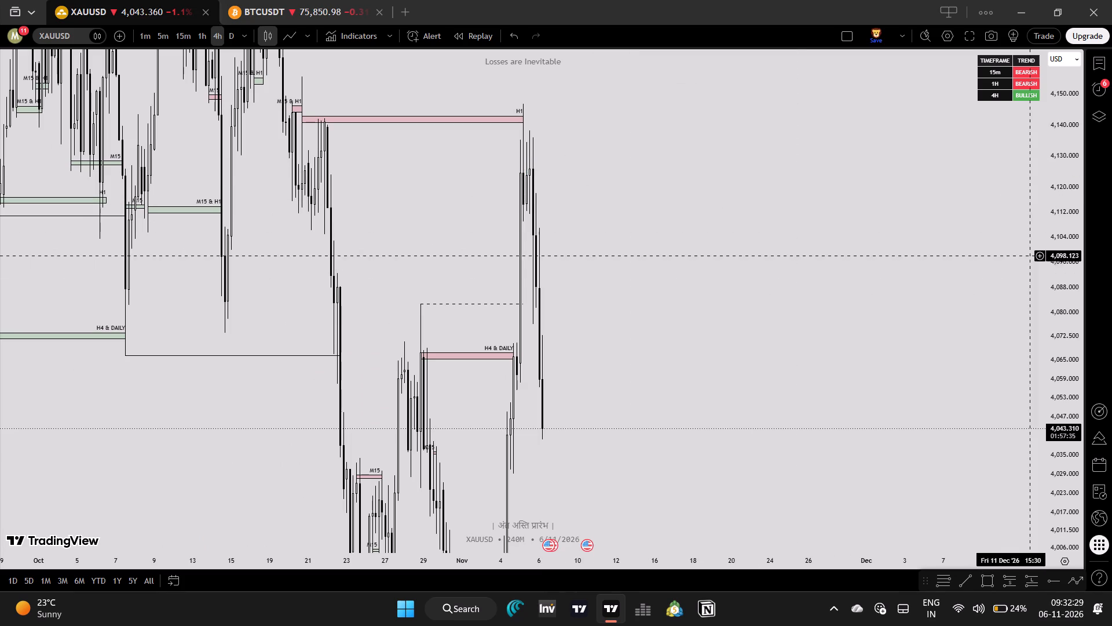
# Examine XAUUSD's 4-hour price action relative to the green H4 zone and the surrounding marked zones.
pyautogui.moveTo(1054, 220); pyautogui.dragTo(1064, 446)
pyautogui.moveTo(826, 387); pyautogui.dragTo(916, 283)
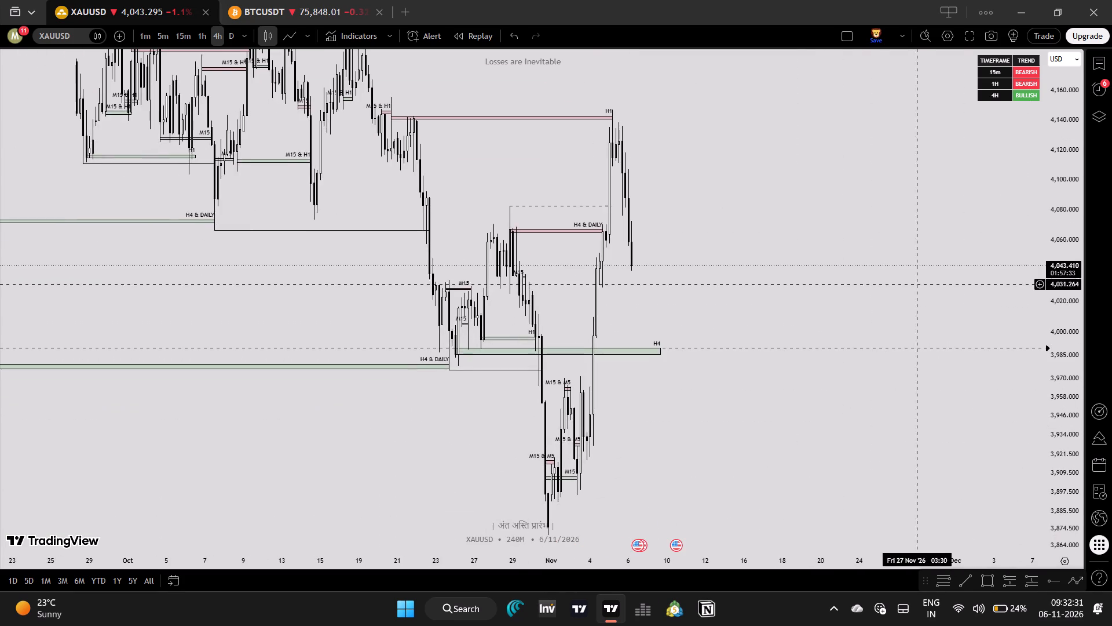
pyautogui.moveTo(1067, 243); pyautogui.dragTo(1069, 323)
pyautogui.moveTo(818, 476); pyautogui.dragTo(853, 474)
pyautogui.click(853, 474)
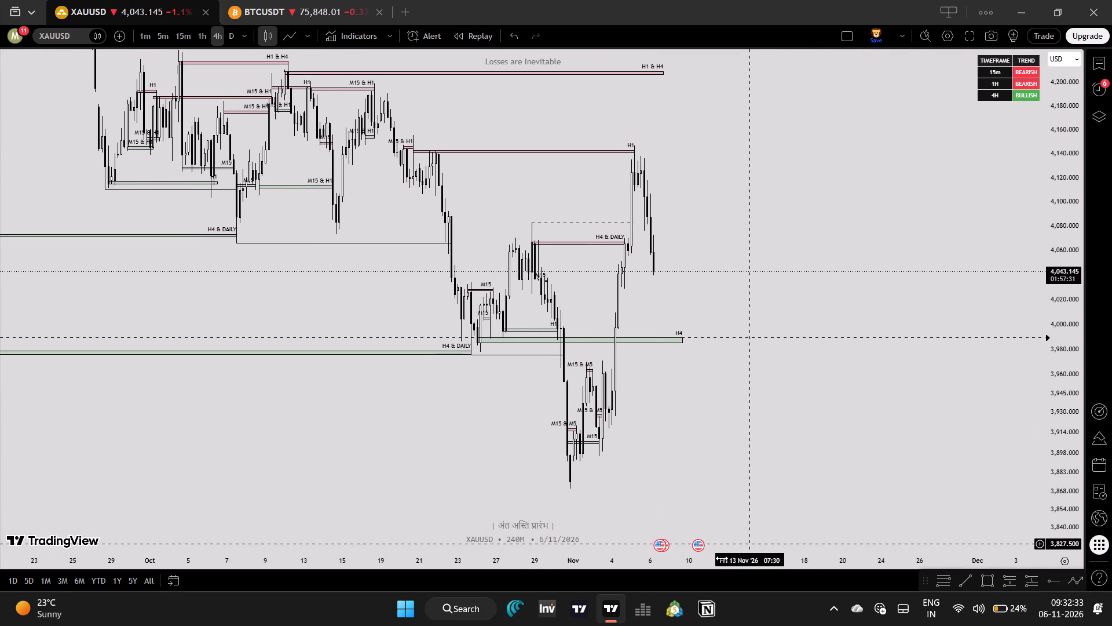
pyautogui.moveTo(718, 560); pyautogui.dragTo(672, 568)
pyautogui.moveTo(666, 568); pyautogui.dragTo(548, 568)
pyautogui.click(547, 568)
pyautogui.moveTo(521, 456); pyautogui.dragTo(685, 453)
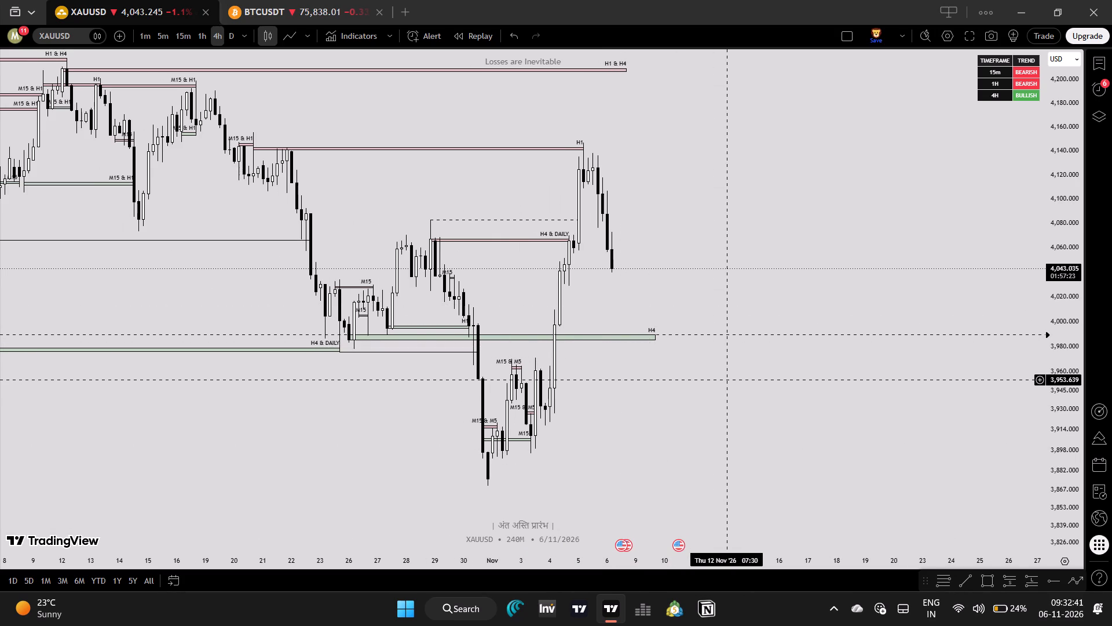
# Switch to the BTCUSDT chart and delete the long position drawing starting on 4 Nov '26.
pyautogui.click(265, 9)
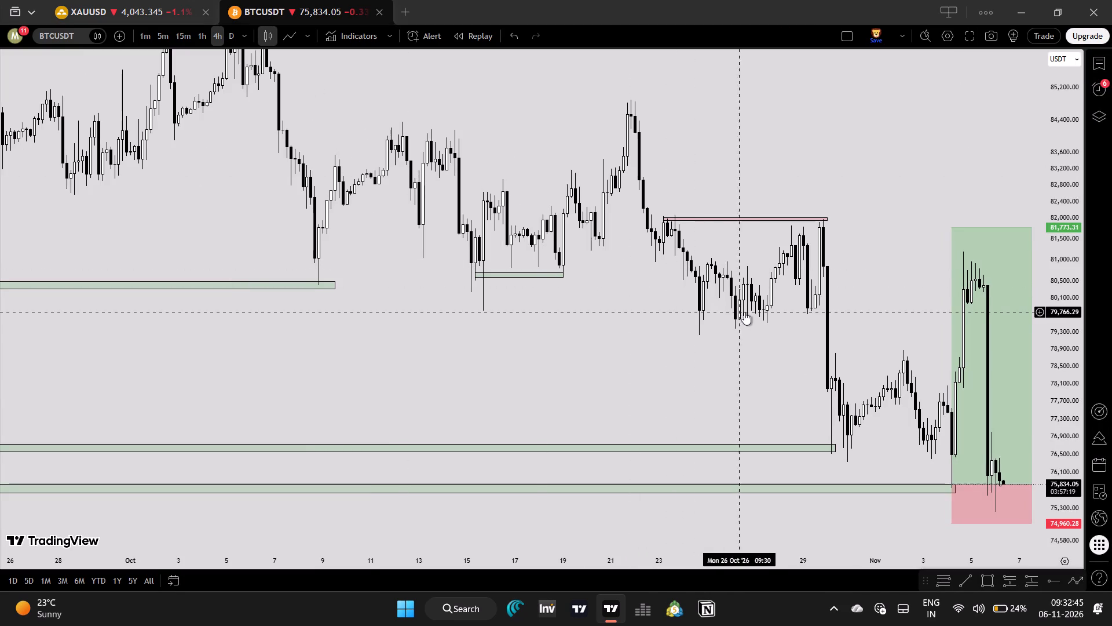
pyautogui.moveTo(746, 310); pyautogui.dragTo(520, 292)
pyautogui.click(796, 320)
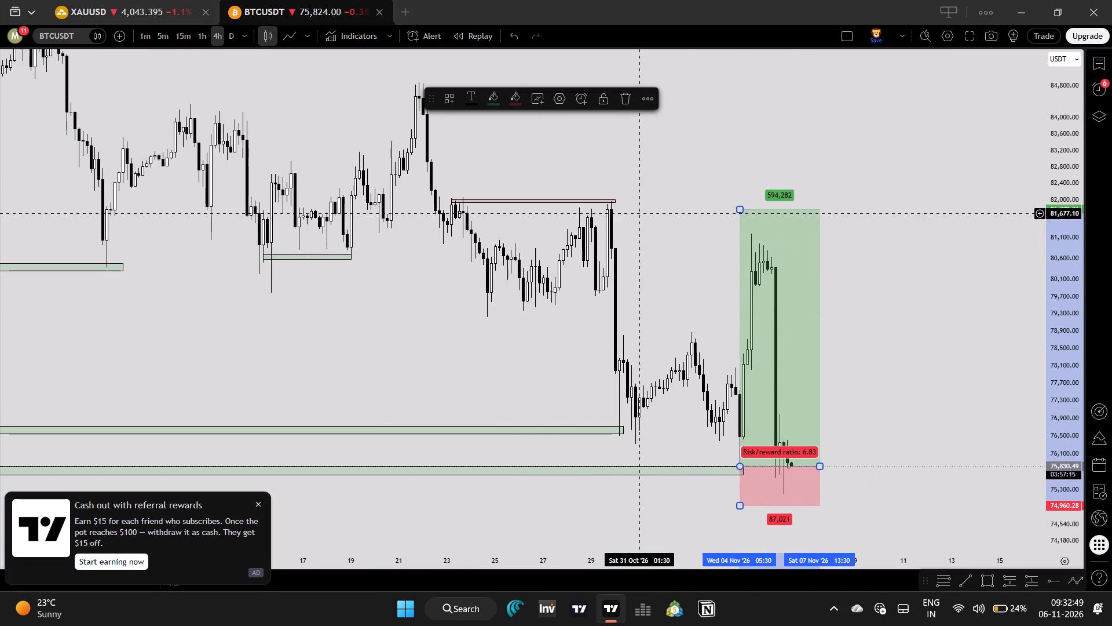
pyautogui.click(635, 96)
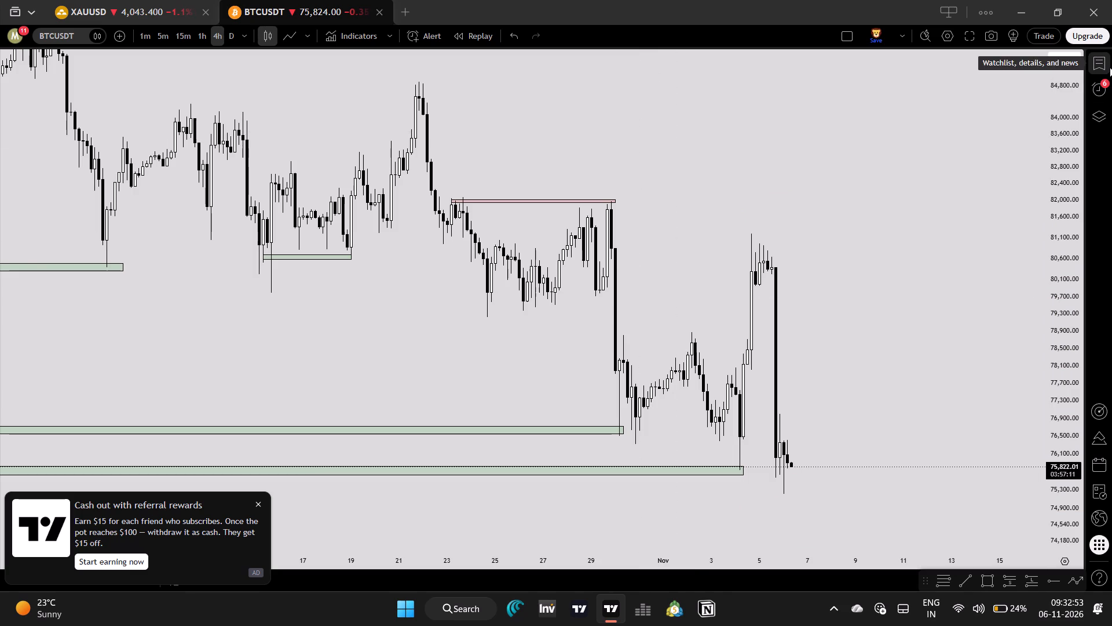
# Load NAS100USD from the watchlist and delete the long position drawing and price zone from its chart.
pyautogui.click(1110, 67)
pyautogui.click(1007, 141)
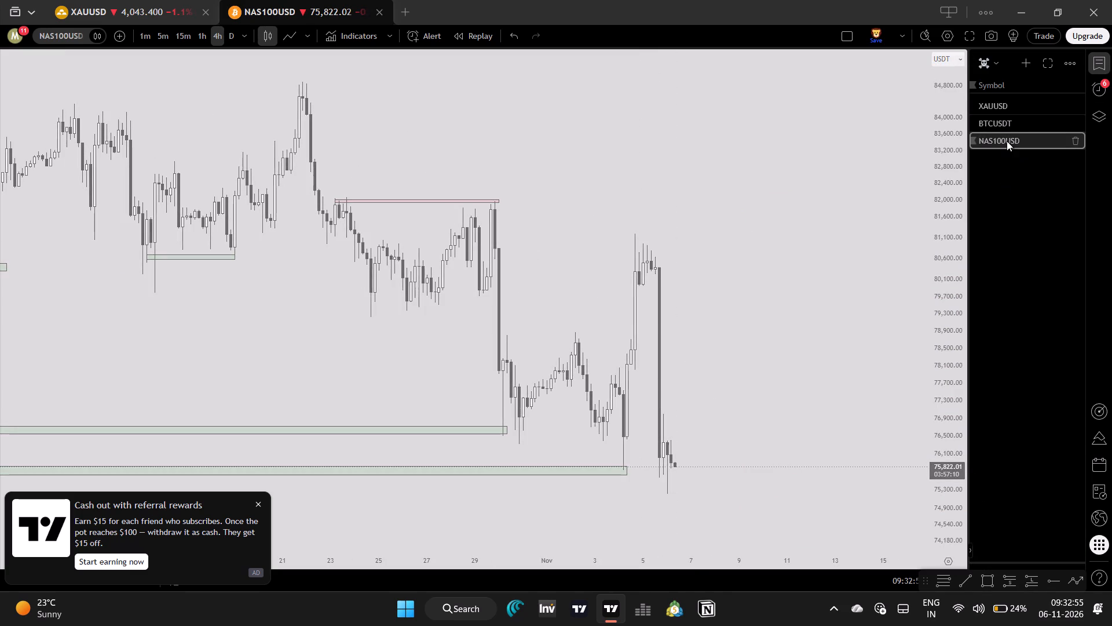
pyautogui.click(257, 505)
pyautogui.keyDown('ctrl'); pyautogui.moveTo(367, 475); pyautogui.dragTo(749, 250); pyautogui.keyUp('ctrl')
pyautogui.press('Delete')
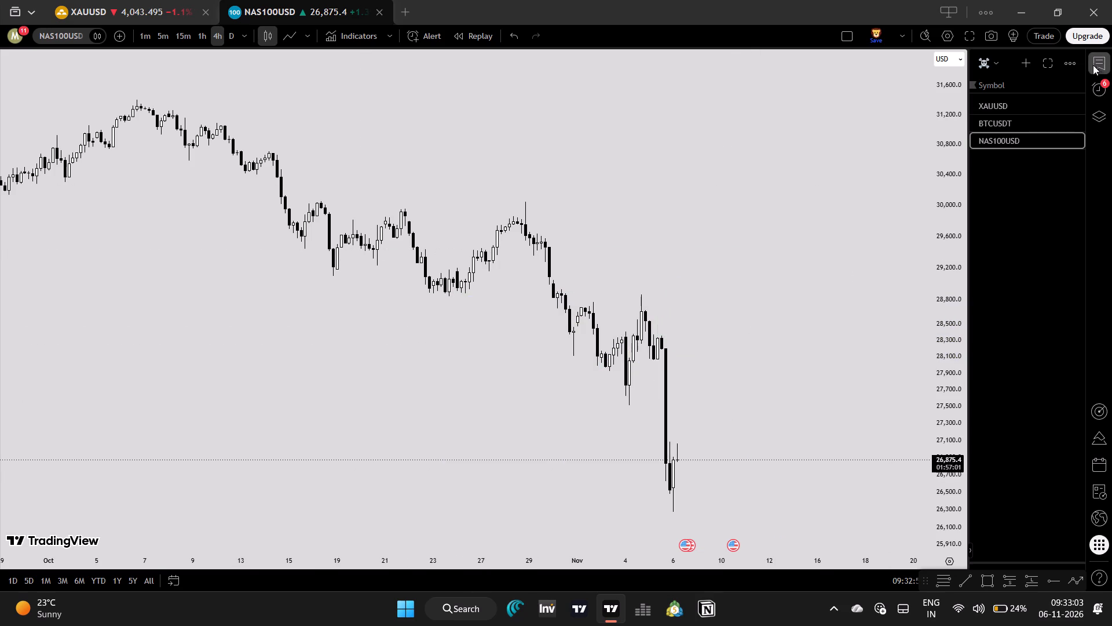
pyautogui.click(1096, 66)
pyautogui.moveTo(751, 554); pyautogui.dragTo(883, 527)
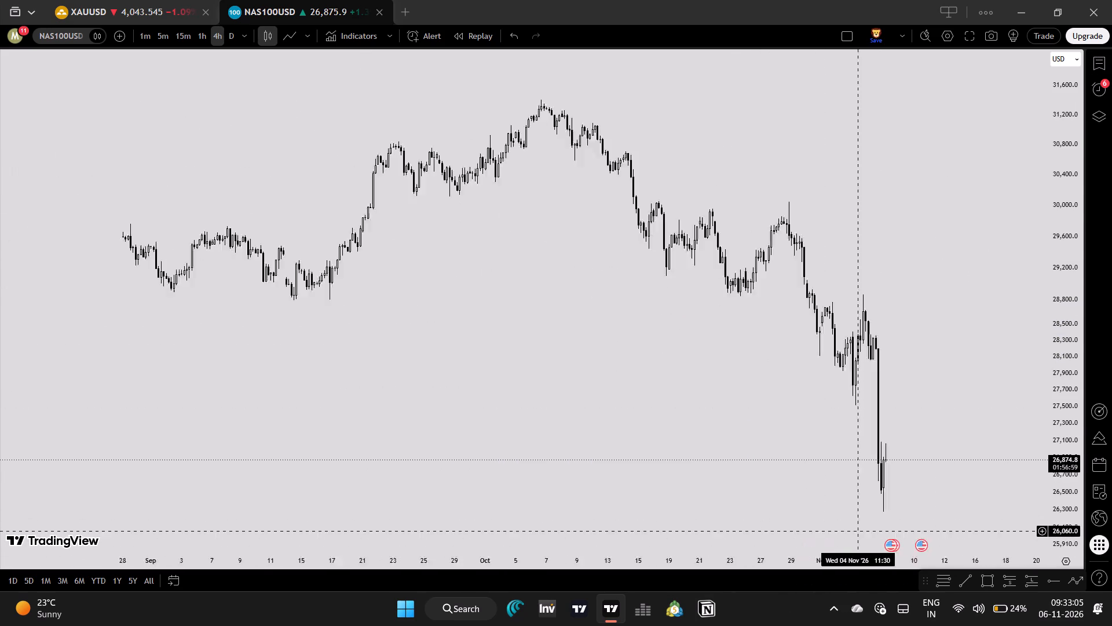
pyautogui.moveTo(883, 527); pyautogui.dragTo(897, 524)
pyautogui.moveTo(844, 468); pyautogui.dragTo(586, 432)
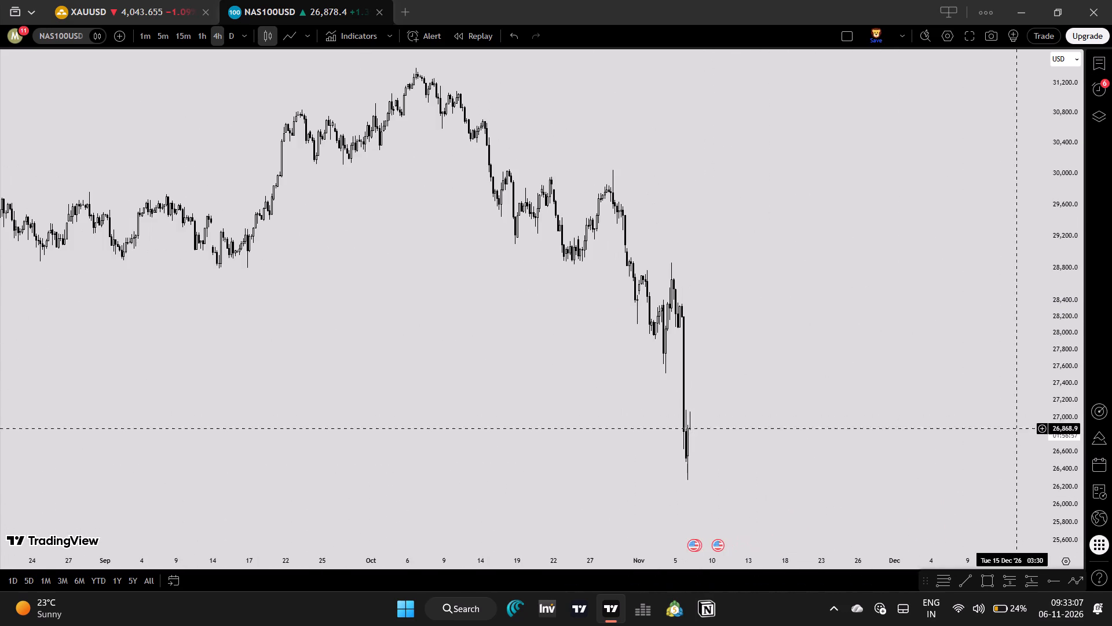
# Load XAUUSD from the watchlist in place of NAS100USD.
pyautogui.click(1097, 59)
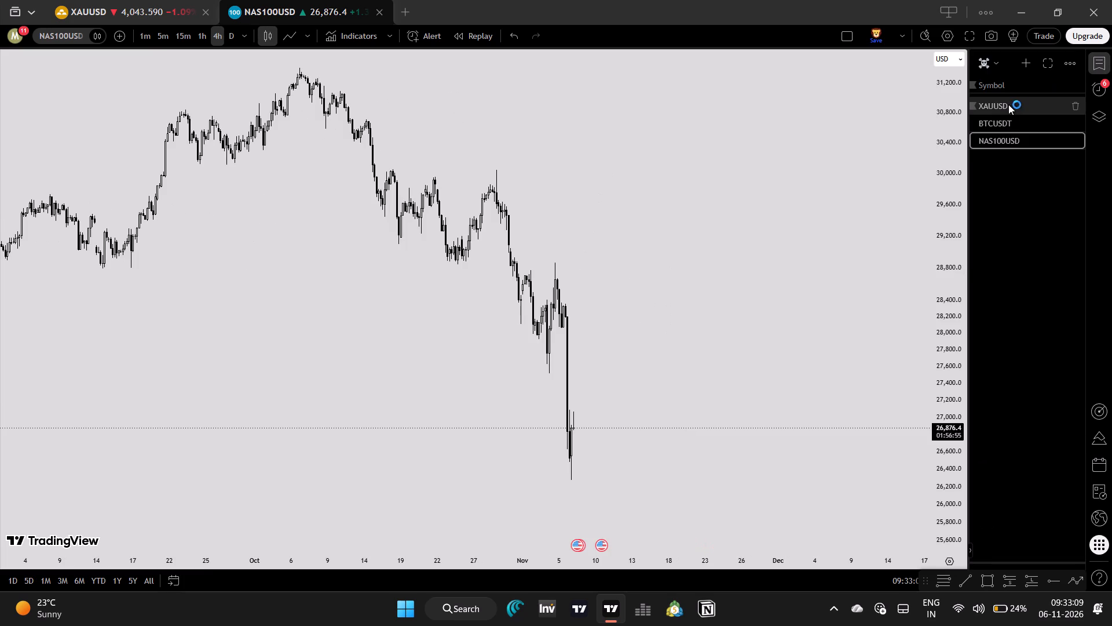
pyautogui.click(1008, 104)
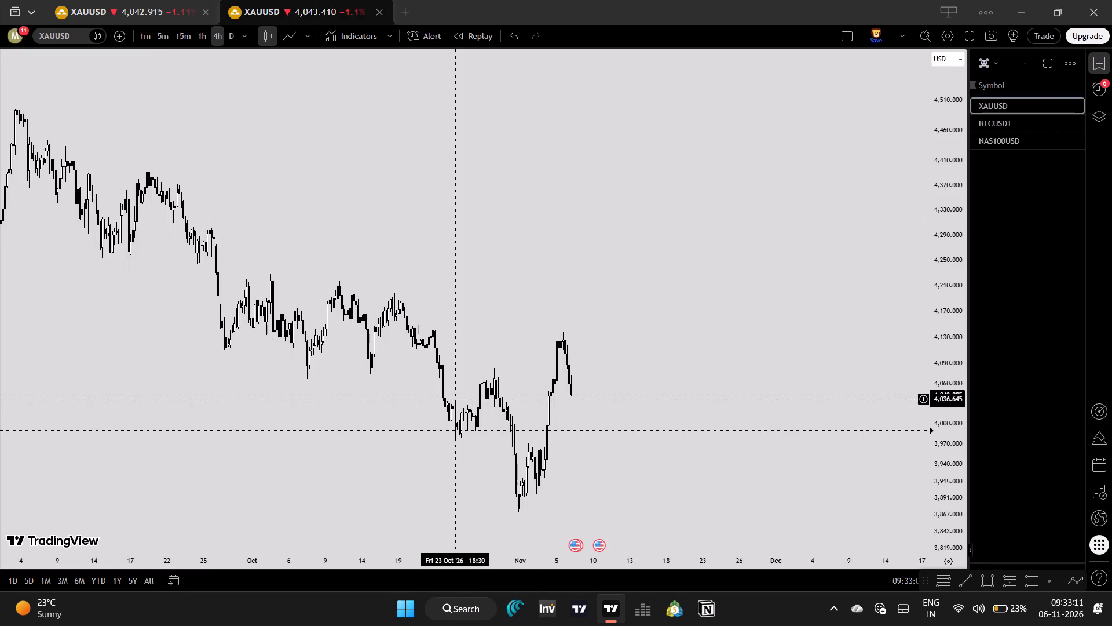
# Remove NAS100USD from the watchlist.
pyautogui.moveTo(616, 373); pyautogui.dragTo(814, 329)
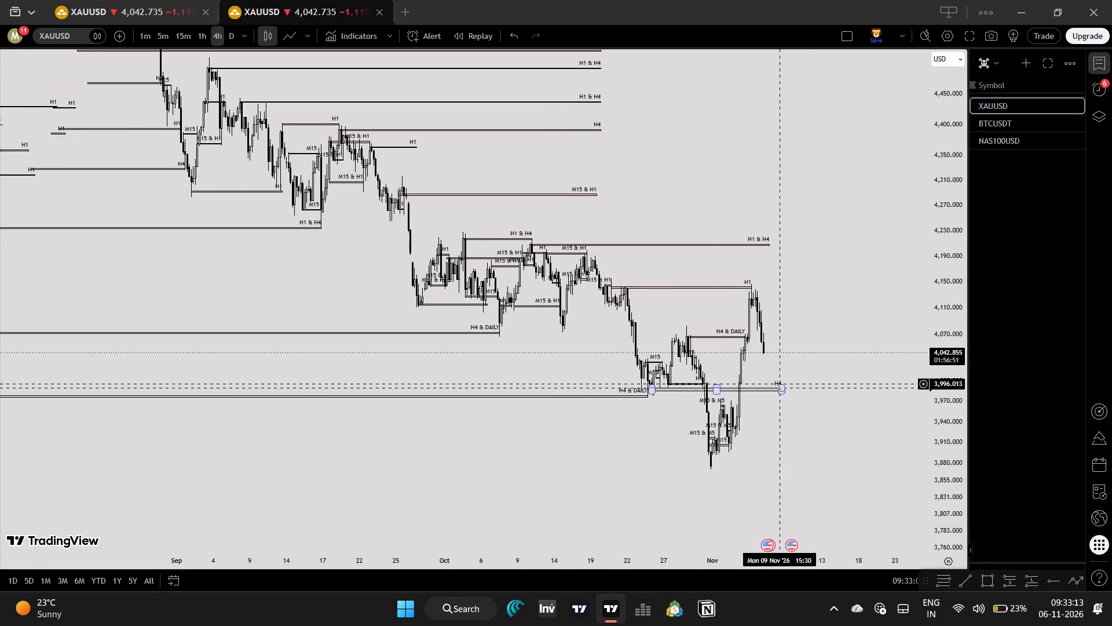
pyautogui.moveTo(705, 566); pyautogui.dragTo(393, 580)
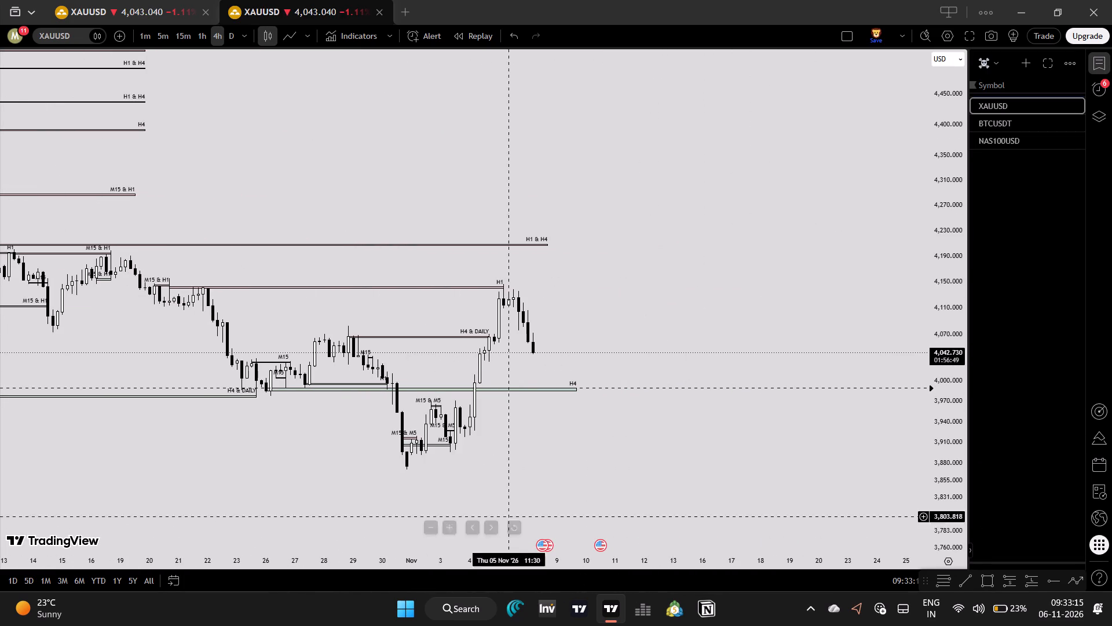
pyautogui.click(1073, 139)
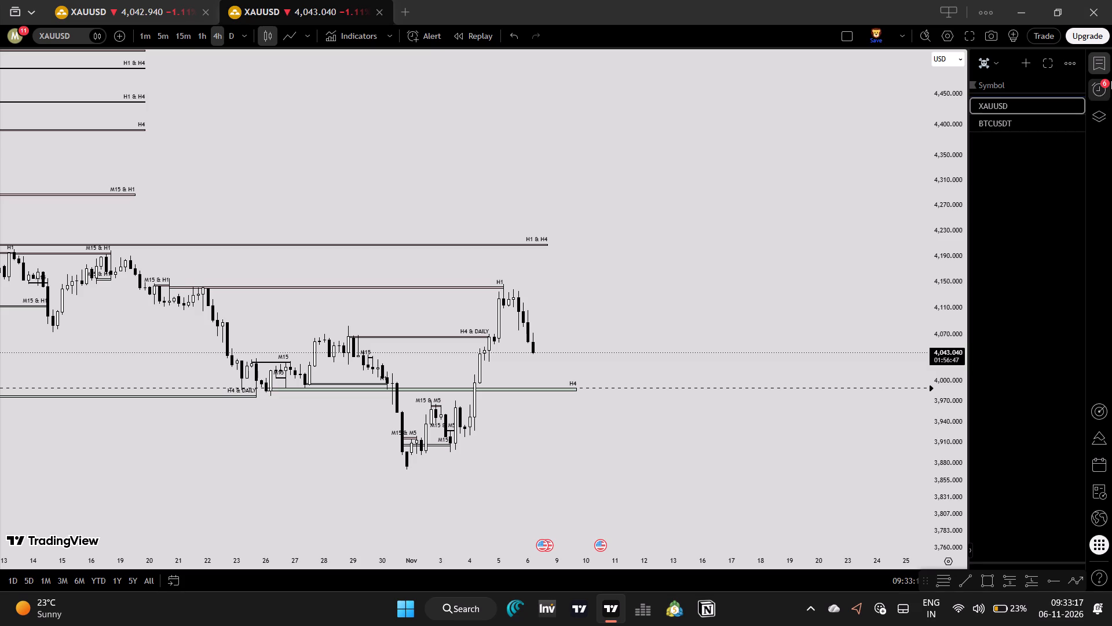
pyautogui.click(1102, 60)
# Measure the price distance from the current XAUUSD price down to the top of the green H4 zone.
pyautogui.moveTo(822, 282); pyautogui.dragTo(907, 224)
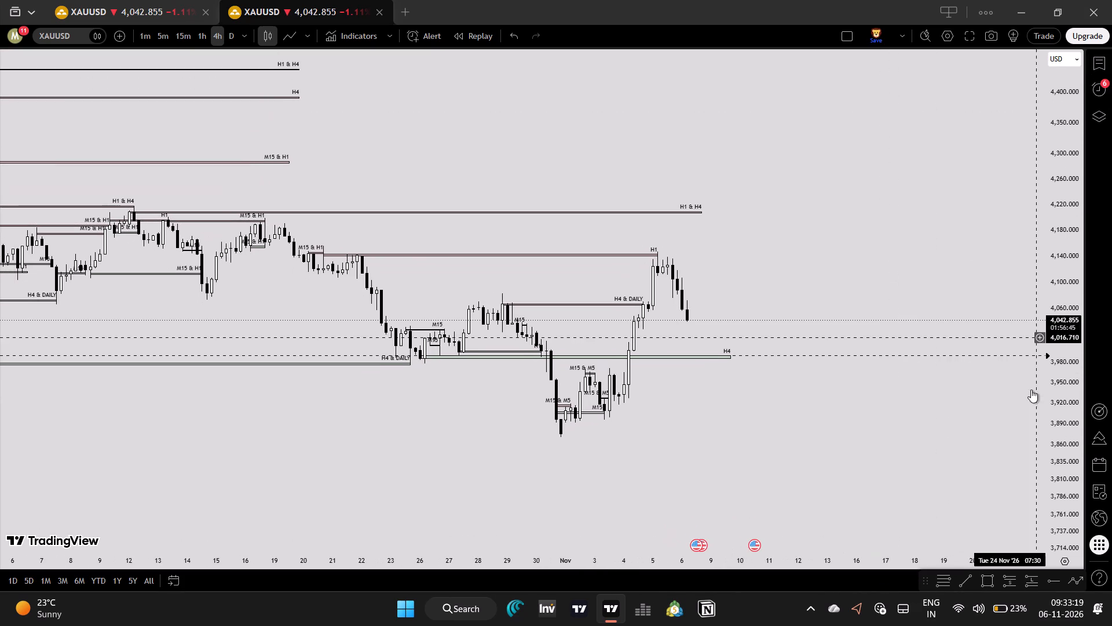
pyautogui.scroll(14, 1054, 505)
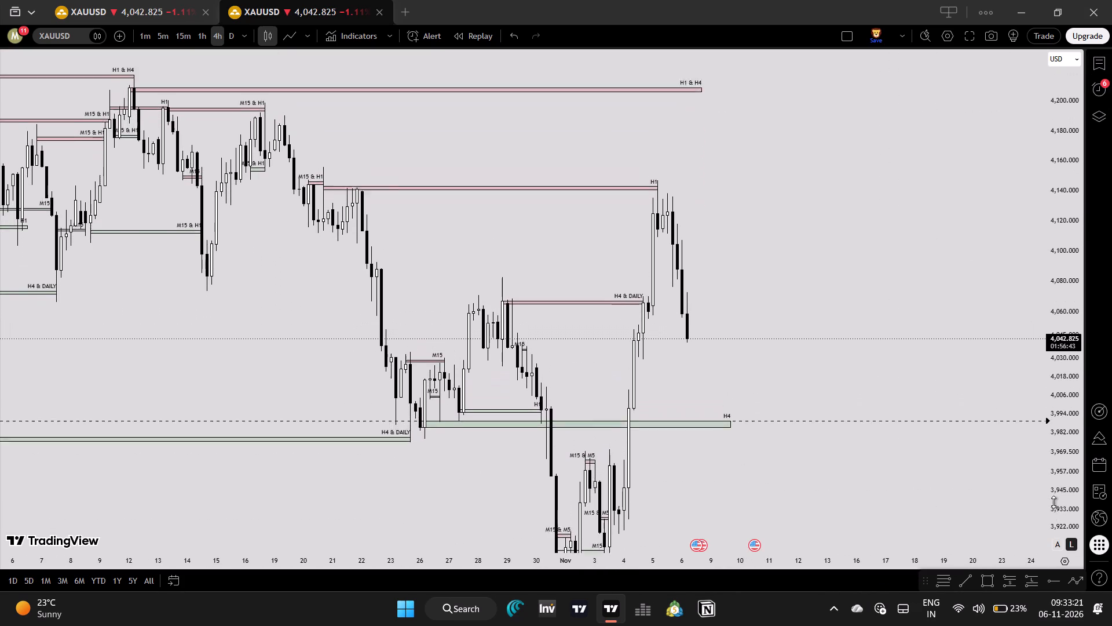
pyautogui.moveTo(917, 565); pyautogui.dragTo(917, 496)
pyautogui.moveTo(886, 508); pyautogui.dragTo(860, 381)
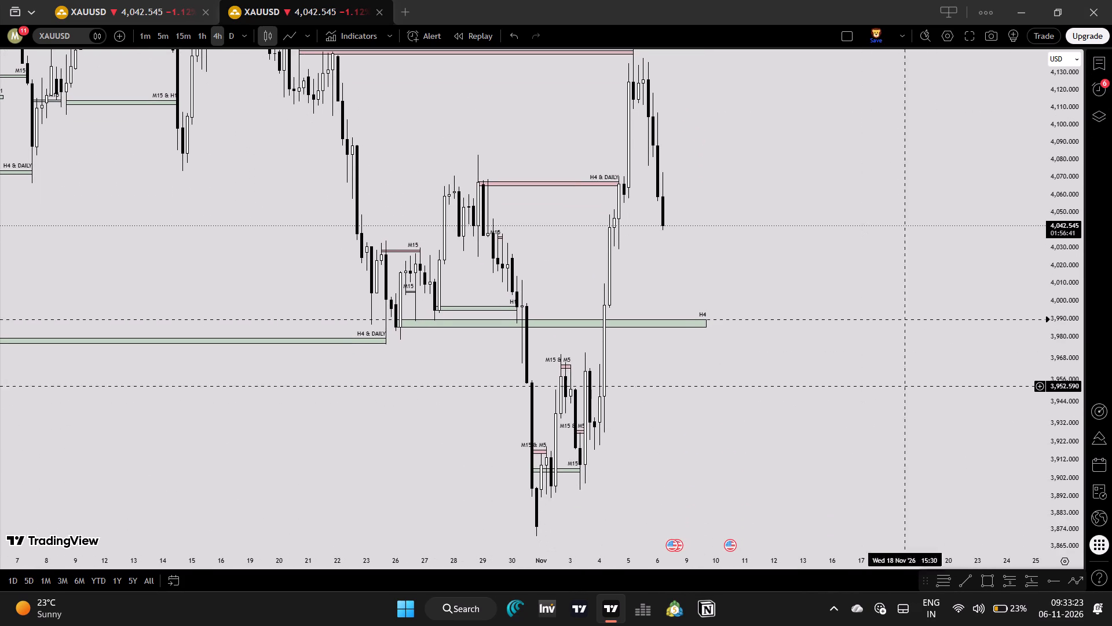
pyautogui.scroll(-5, 1066, 422)
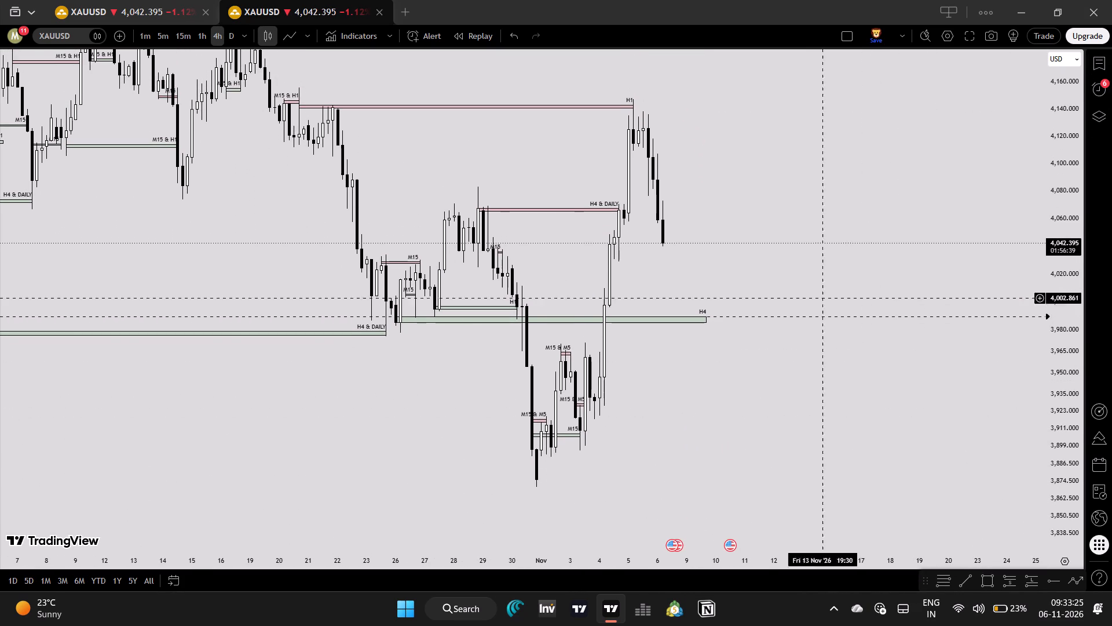
pyautogui.keyDown('shift'); pyautogui.click(815, 244); pyautogui.keyUp('shift')
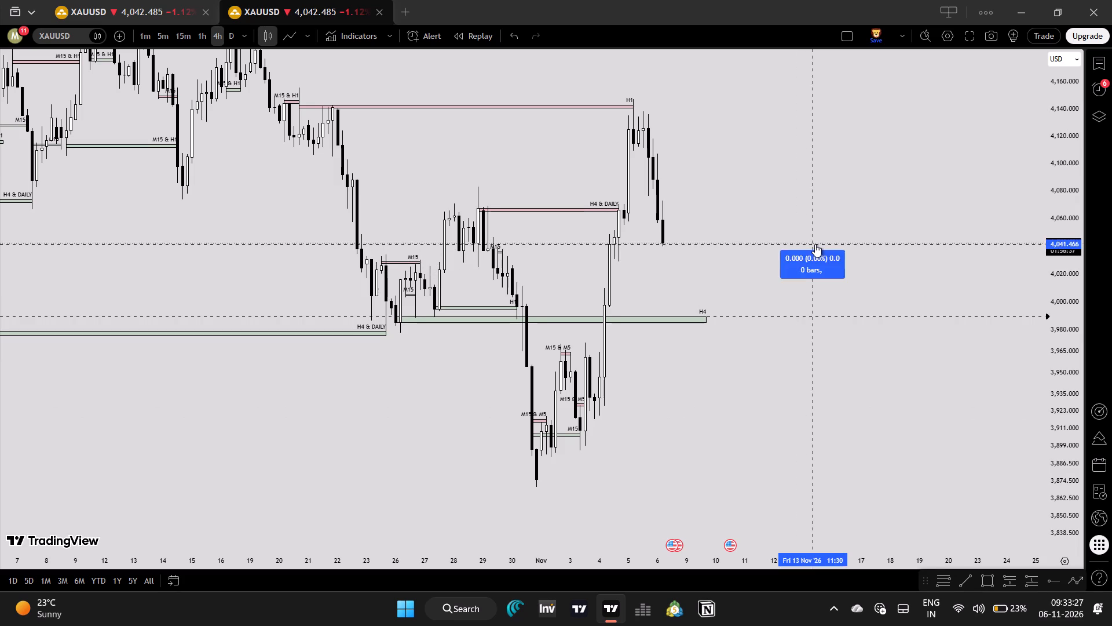
pyautogui.click(674, 316)
pyautogui.click(671, 387)
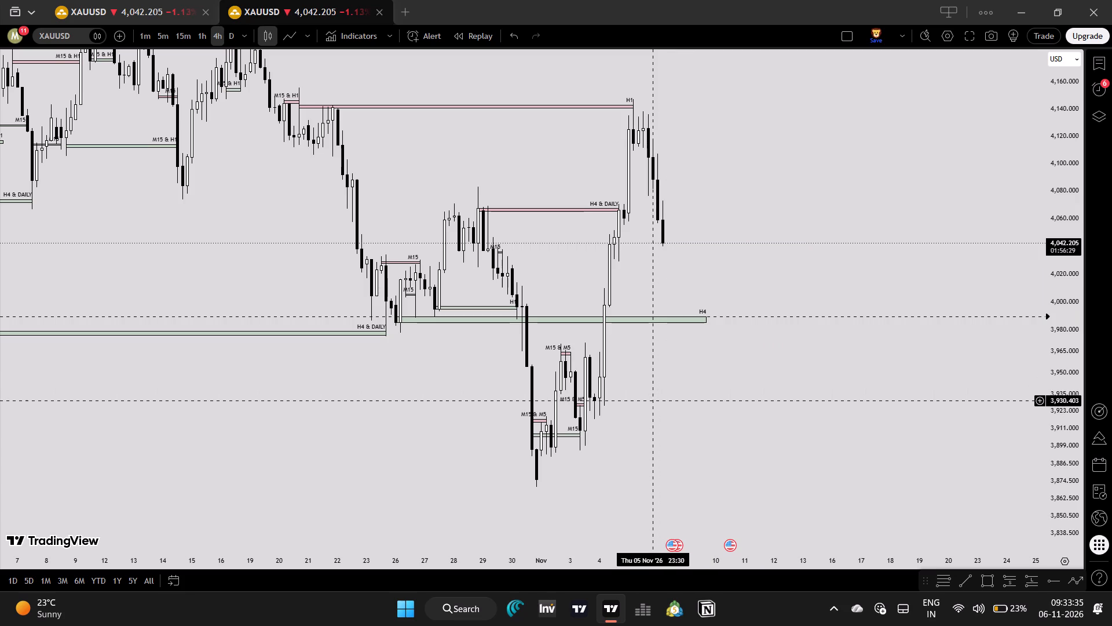
# Save the chart layout.
pyautogui.moveTo(654, 401); pyautogui.dragTo(642, 409)
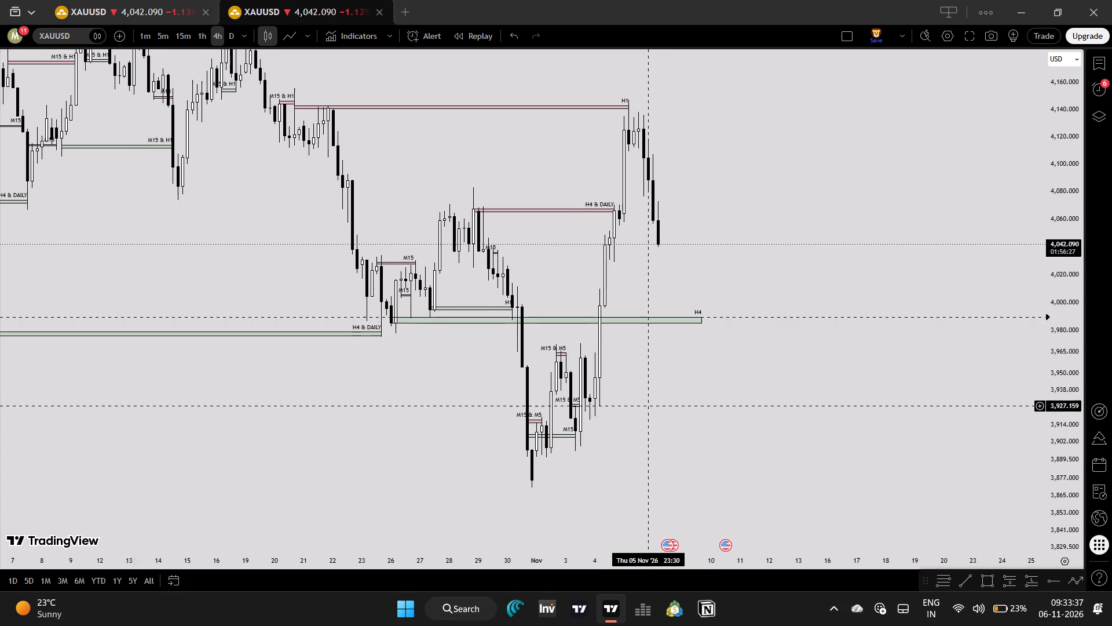
pyautogui.moveTo(642, 409); pyautogui.dragTo(640, 409)
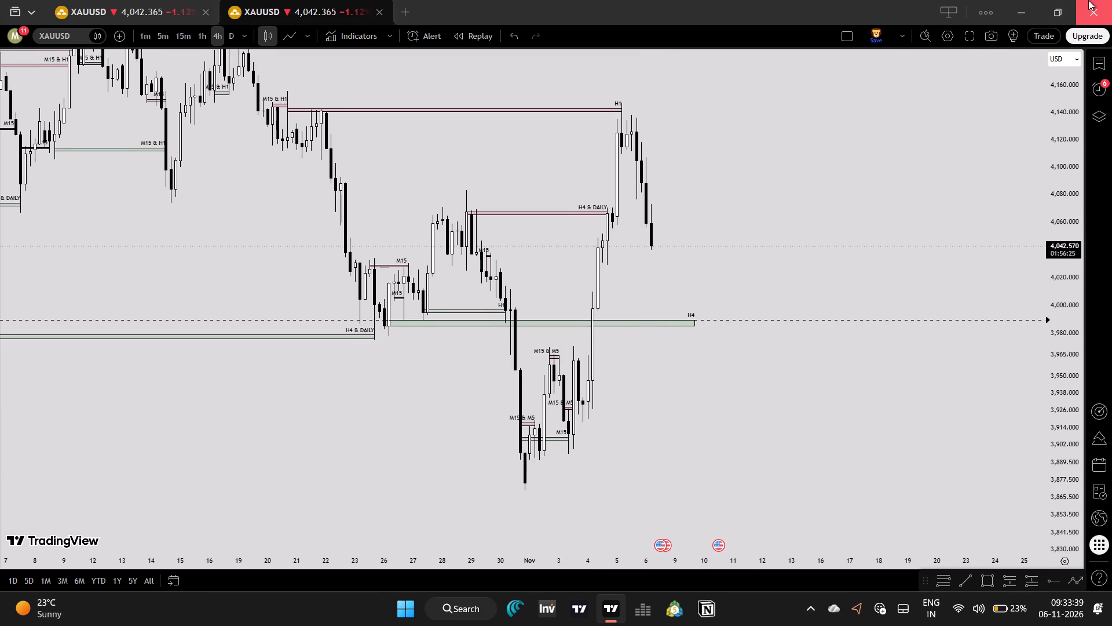
pyautogui.click(886, 37)
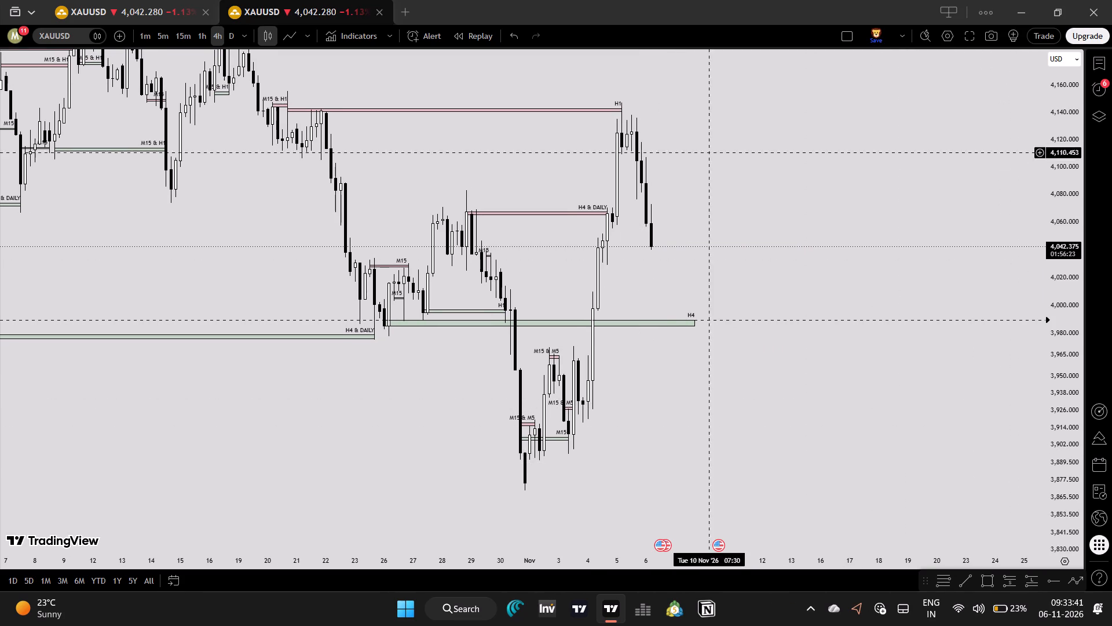
# Close TradingView and launch it again.
pyautogui.click(1111, 0)
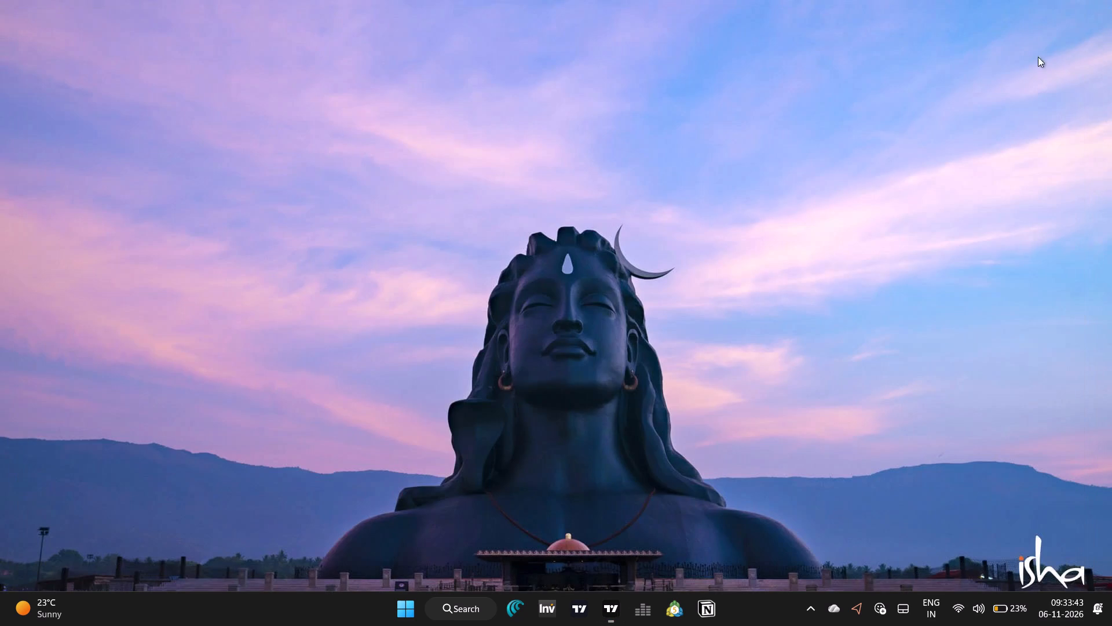
pyautogui.click(598, 611)
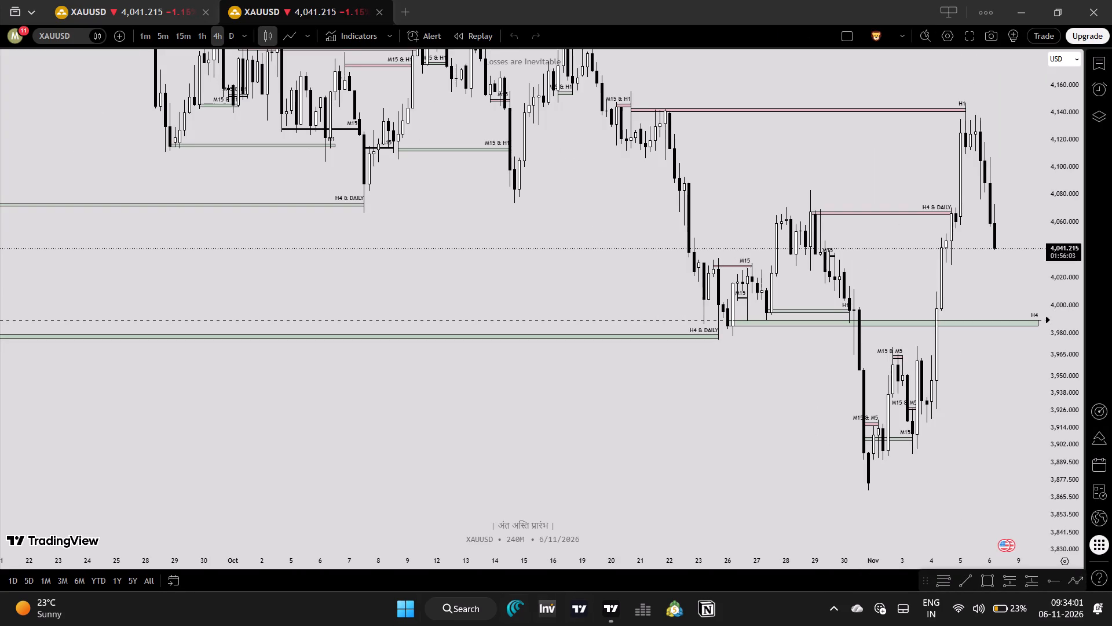
# Move the H4 alert line onto the top edge of the green H4 zone, at about 3,989.66.
pyautogui.moveTo(792, 450); pyautogui.dragTo(509, 453)
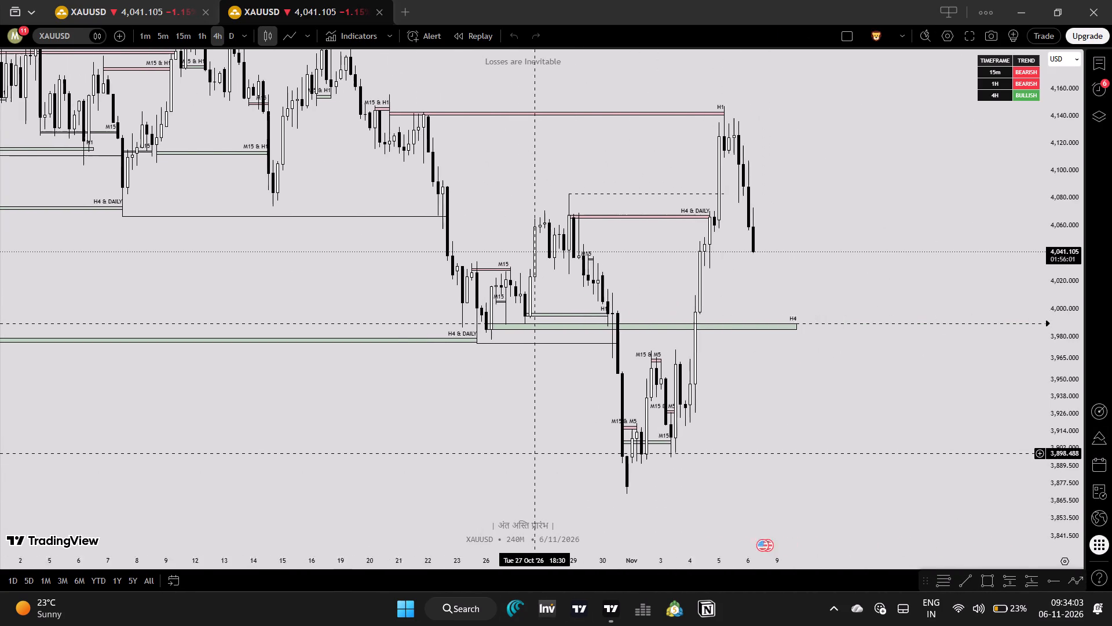
pyautogui.moveTo(509, 453); pyautogui.dragTo(485, 453)
pyautogui.click(480, 456)
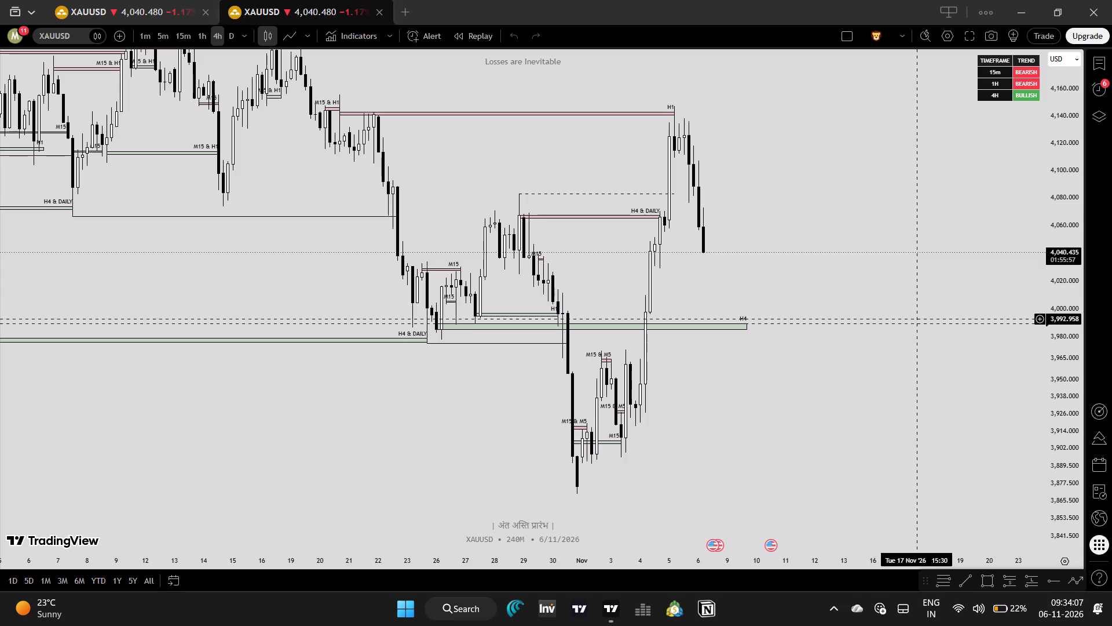
pyautogui.moveTo(915, 323); pyautogui.dragTo(928, 323)
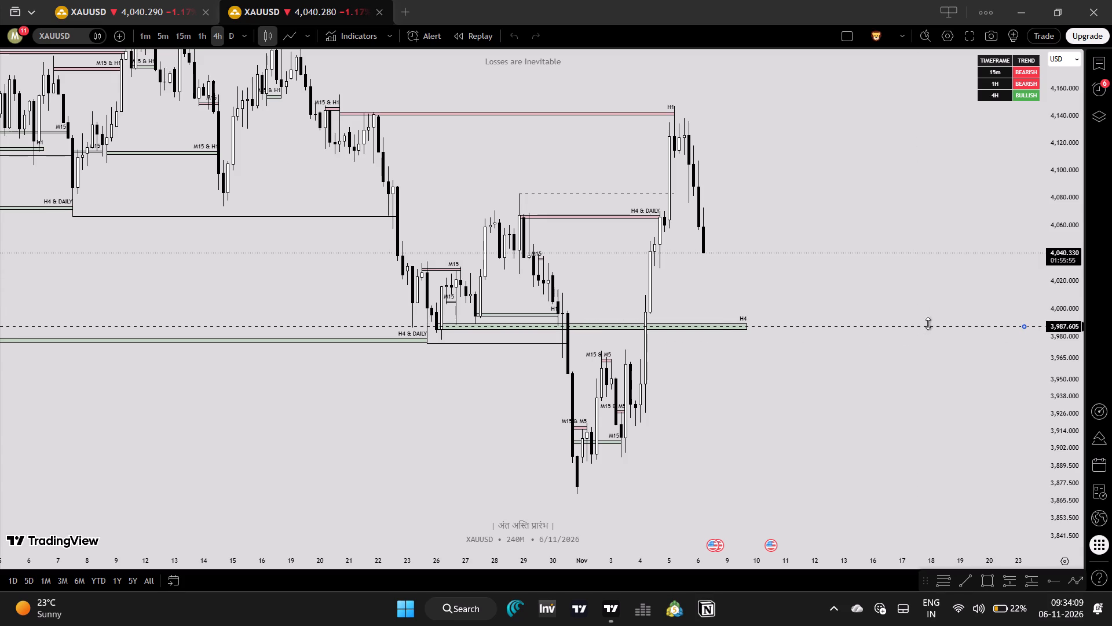
pyautogui.moveTo(928, 323); pyautogui.dragTo(944, 324)
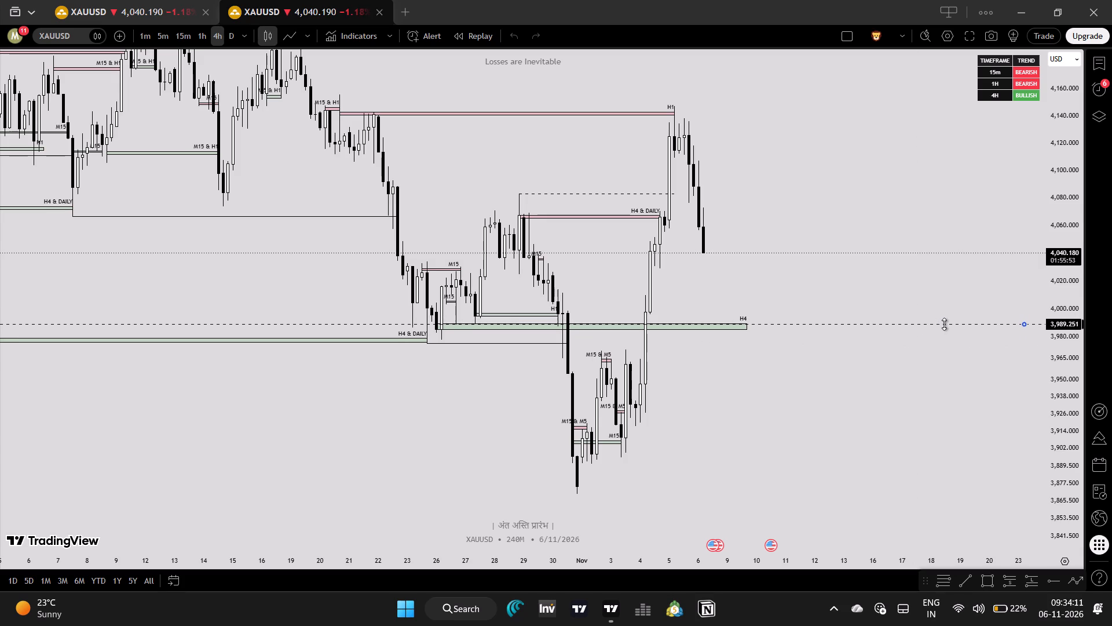
pyautogui.moveTo(944, 324); pyautogui.dragTo(948, 323)
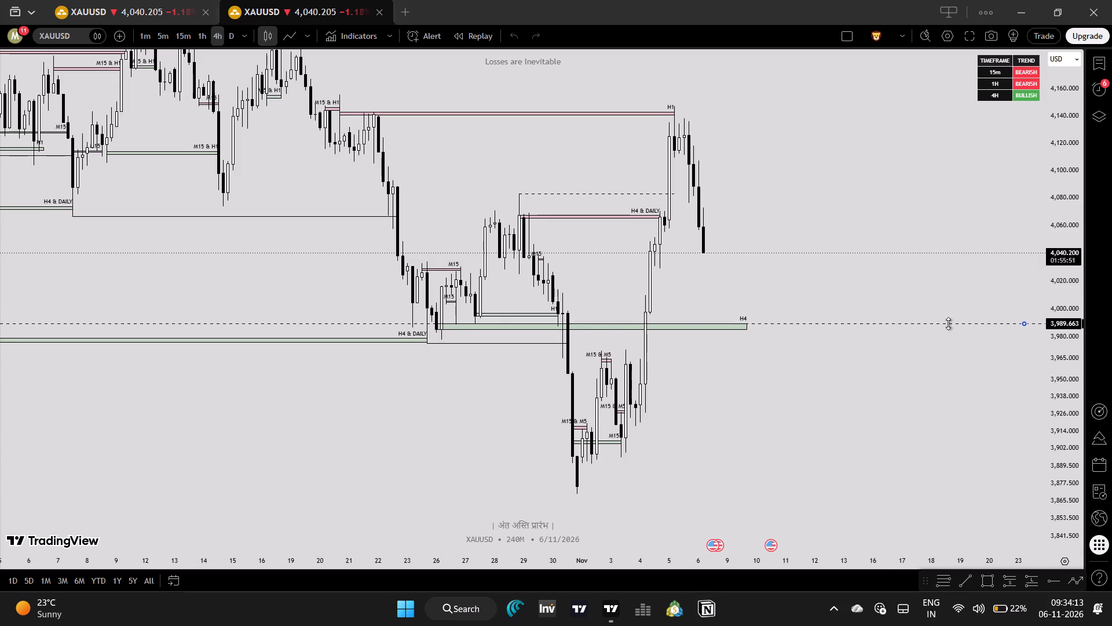
pyautogui.click(879, 410)
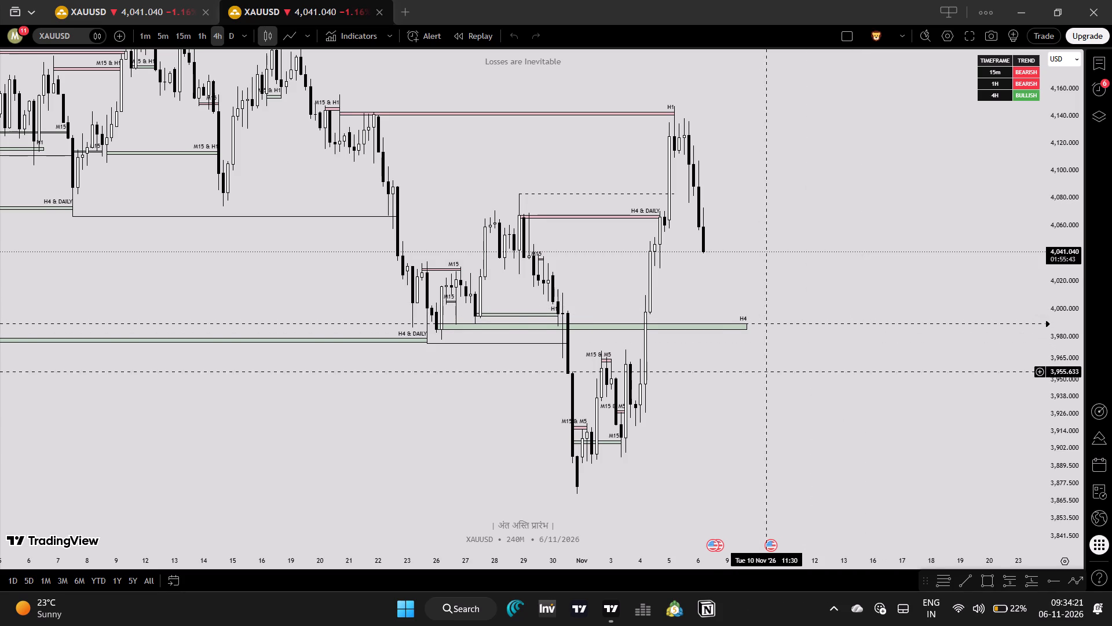
# Close the TradingView desktop window.
pyautogui.moveTo(755, 418); pyautogui.dragTo(792, 409)
pyautogui.click(1111, 0)
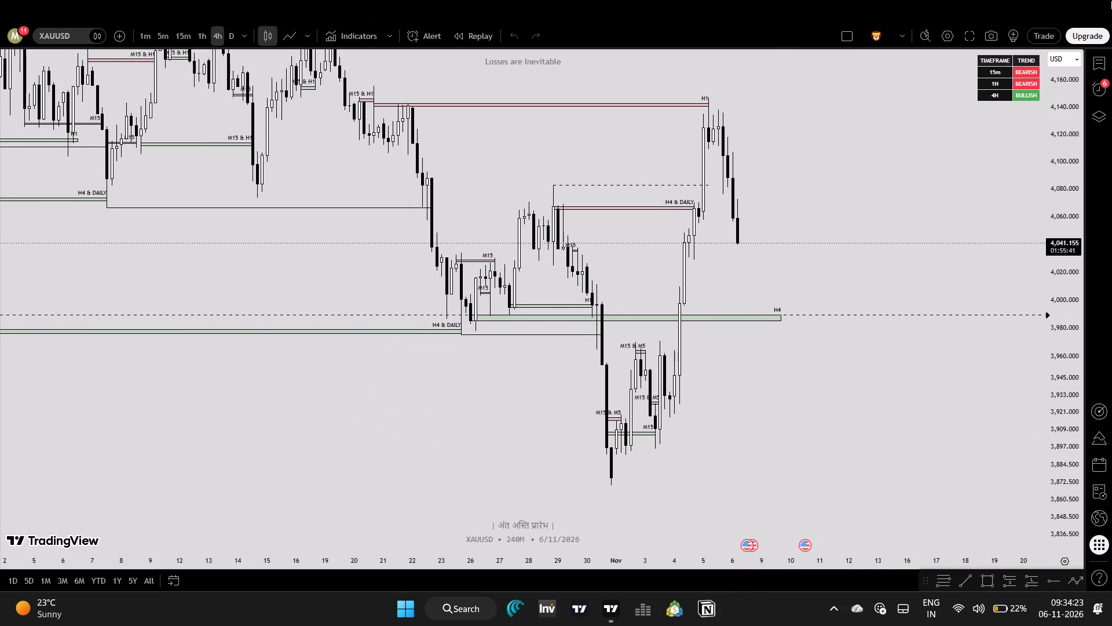
# Open the TradingView - Mafiaa Fx web app and switch it to full screen.
pyautogui.click(565, 606)
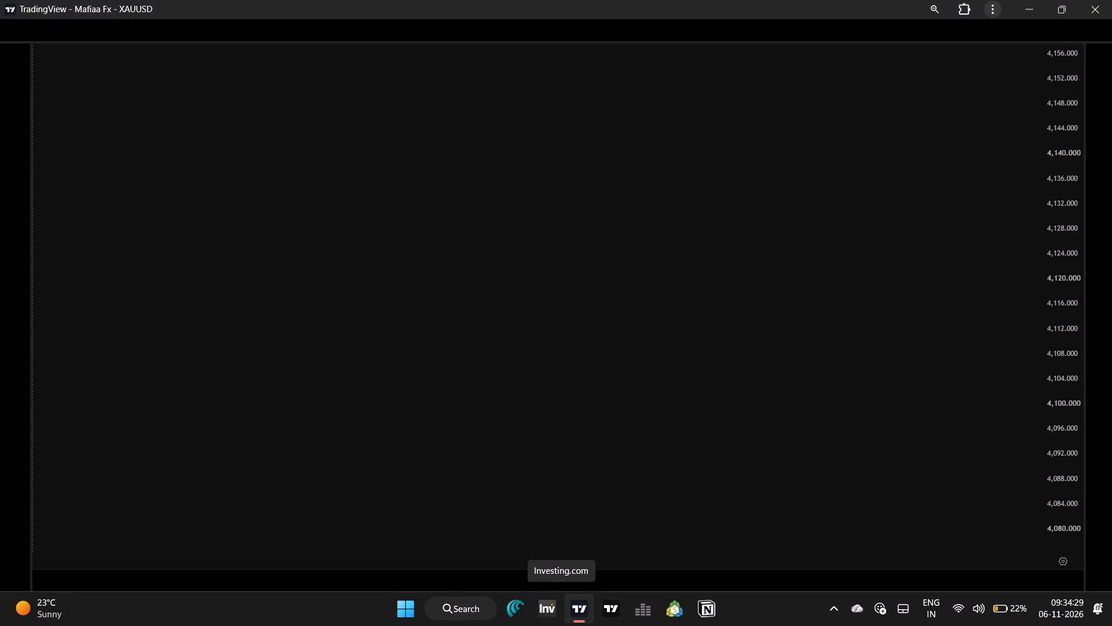
pyautogui.click(994, 10)
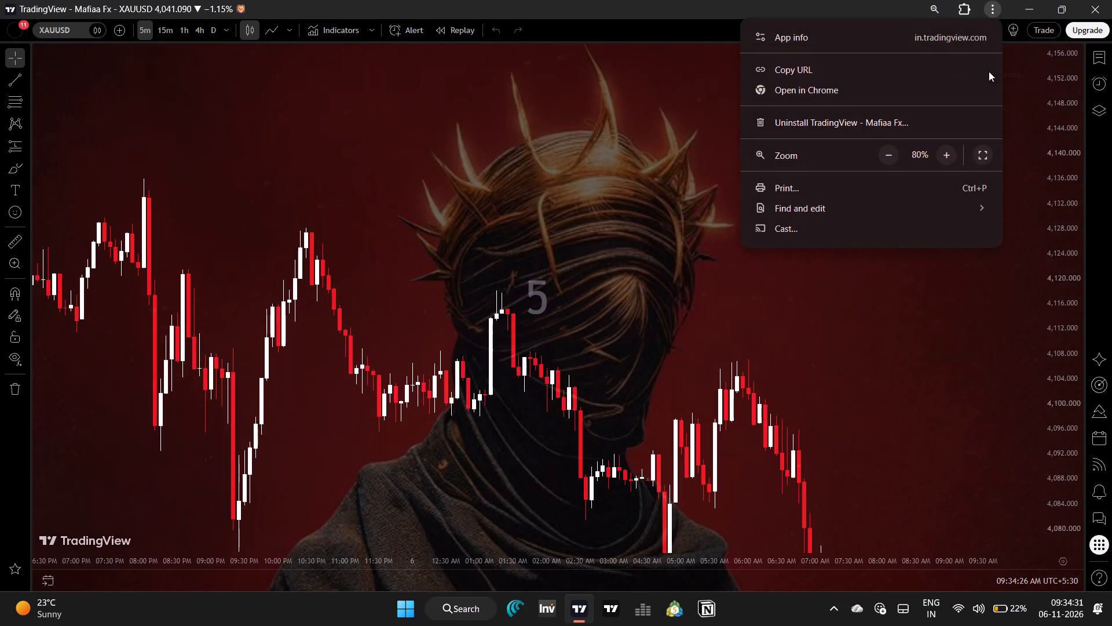
pyautogui.click(982, 149)
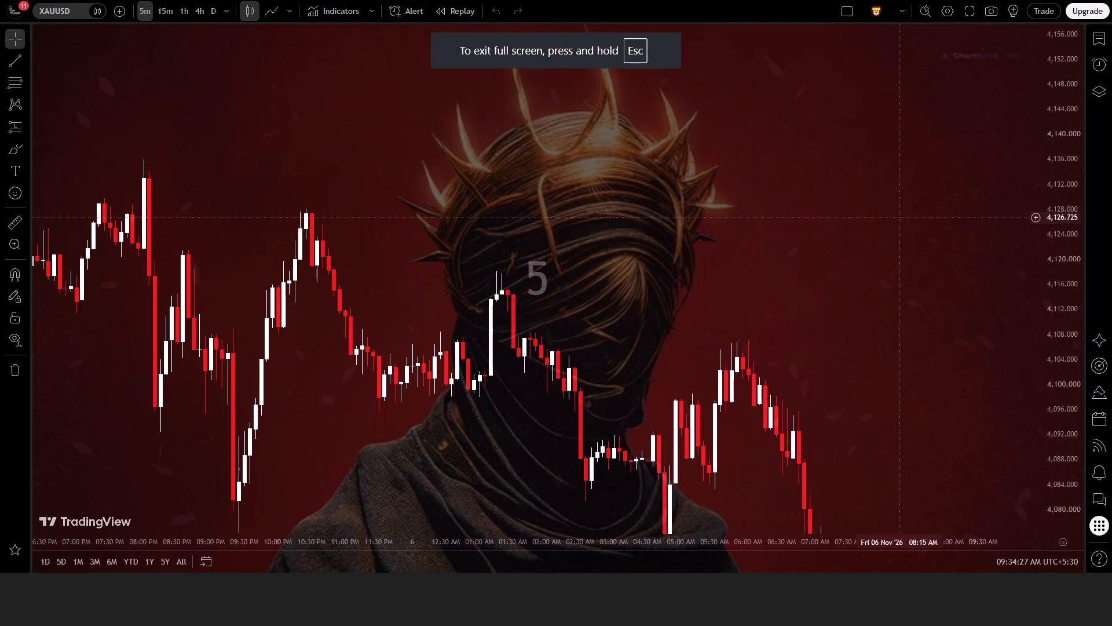
# Examine the latest XAUUSD price action and the nearby zones on the 15-minute timeframe.
pyautogui.click(163, 16)
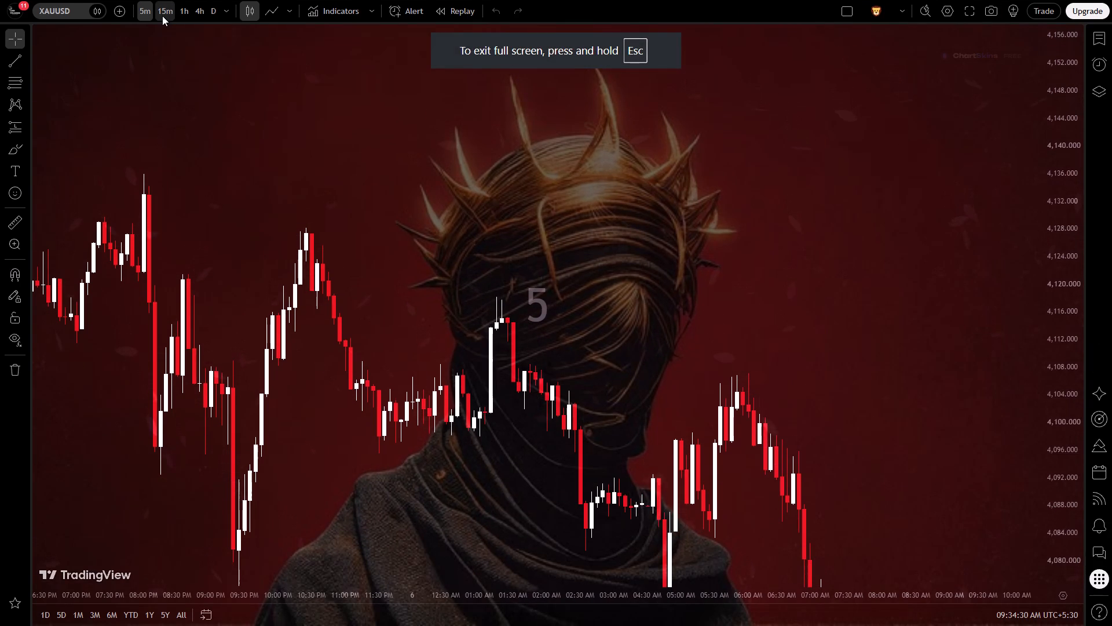
pyautogui.moveTo(390, 354); pyautogui.dragTo(445, 304)
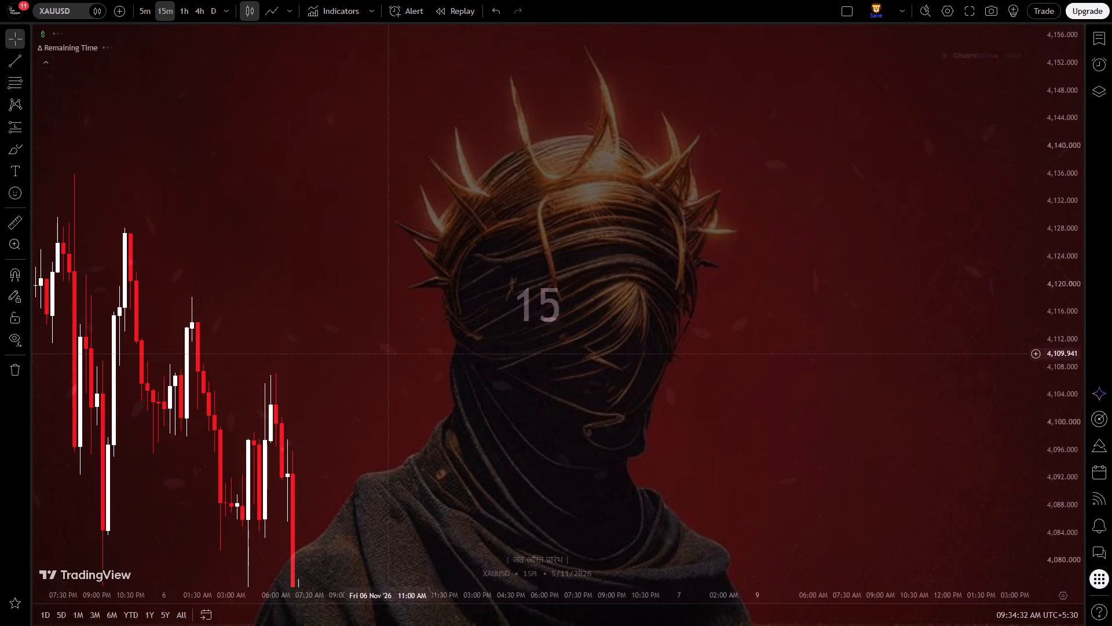
pyautogui.moveTo(445, 304); pyautogui.dragTo(548, 210)
pyautogui.click(548, 210)
pyautogui.moveTo(457, 487); pyautogui.dragTo(493, 358)
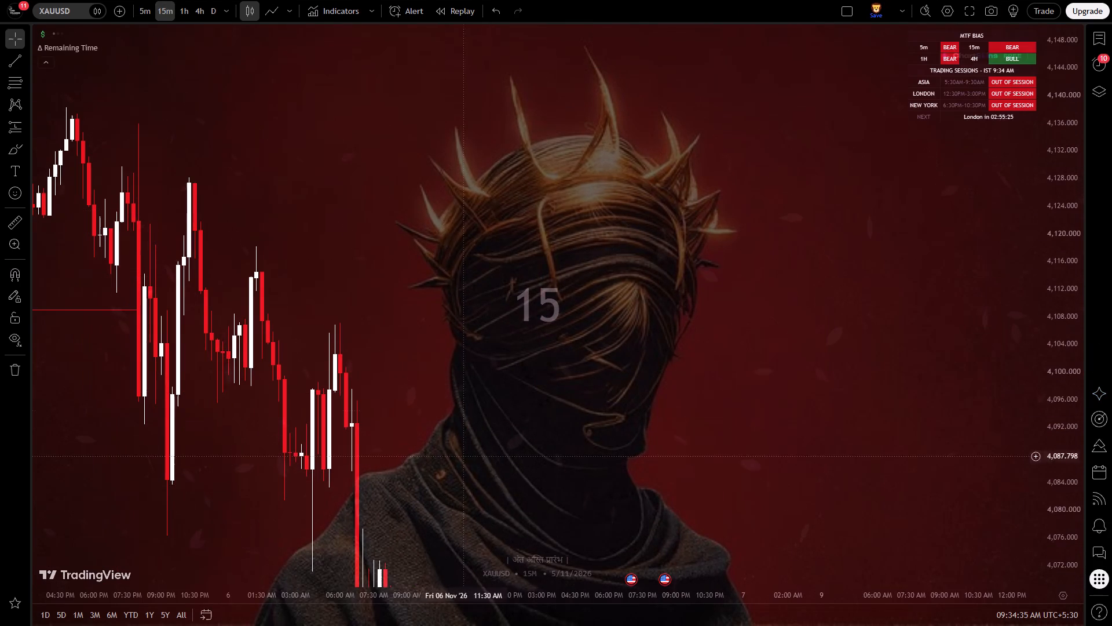
pyautogui.moveTo(493, 358); pyautogui.dragTo(584, 179)
pyautogui.moveTo(564, 396); pyautogui.dragTo(588, 153)
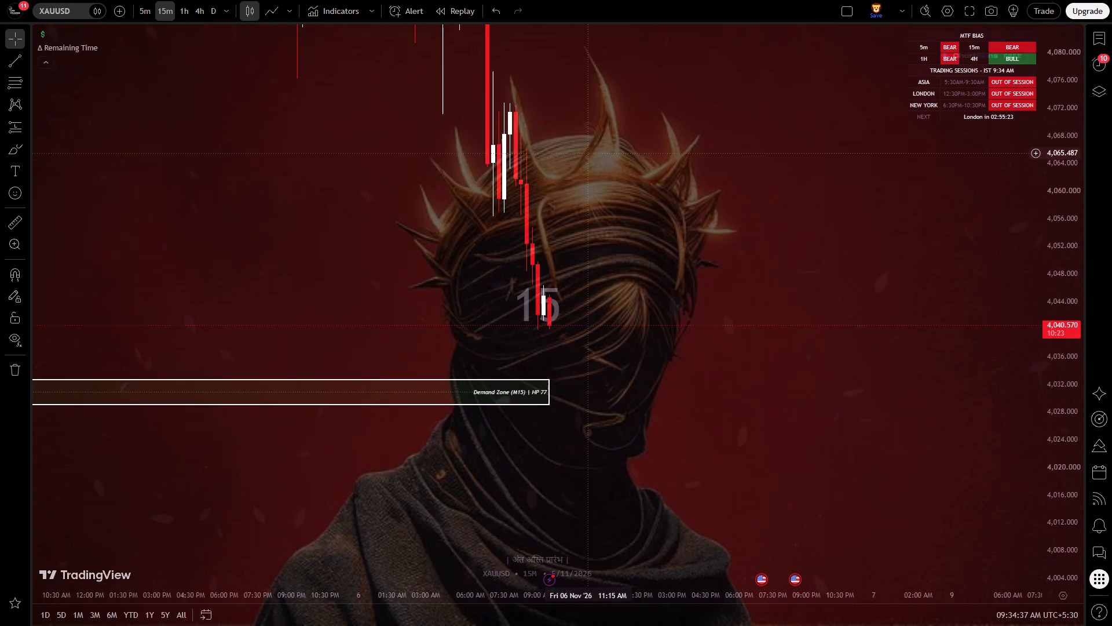
pyautogui.moveTo(583, 285); pyautogui.dragTo(668, 354)
pyautogui.moveTo(672, 354); pyautogui.dragTo(690, 357)
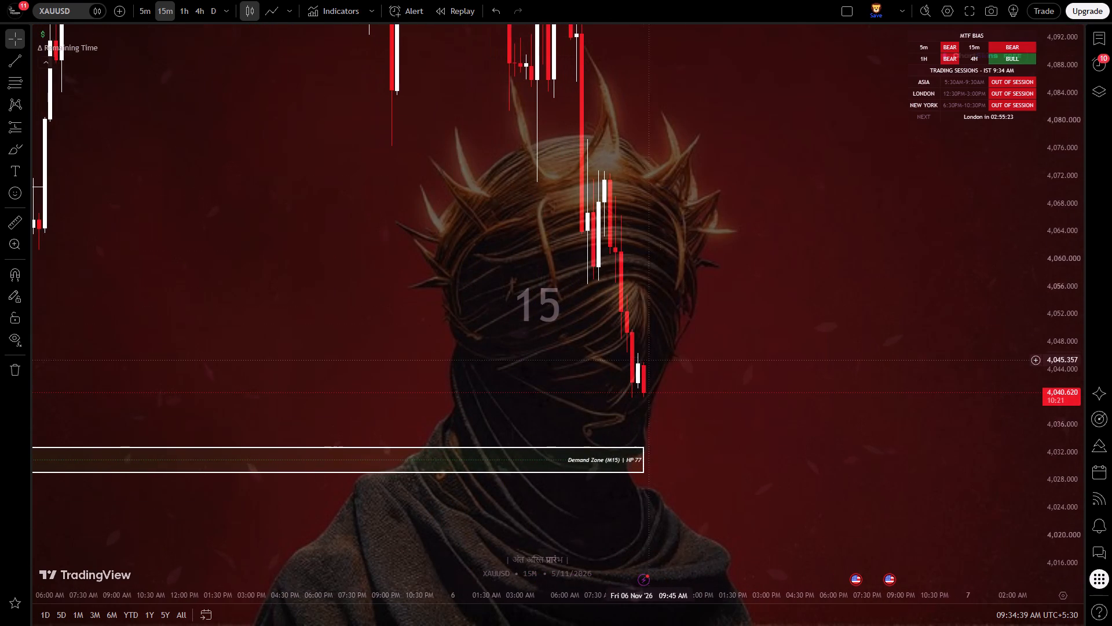
# Examine XAUUSD price action and the marked zones on the 1-hour and then the 4-hour timeframe.
pyautogui.click(182, 14)
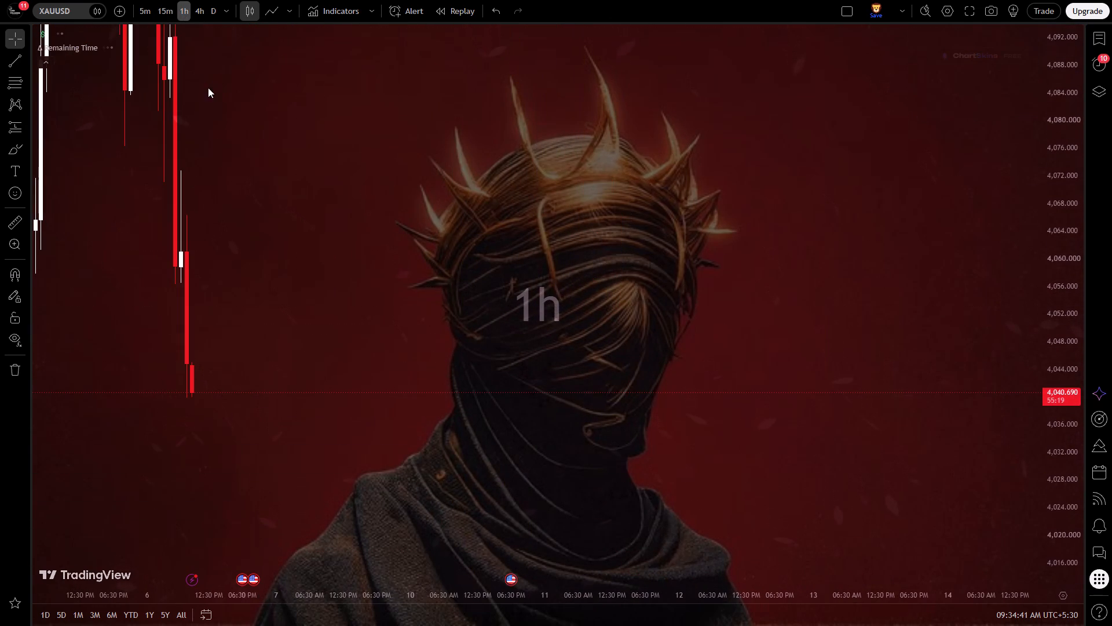
pyautogui.moveTo(281, 252); pyautogui.dragTo(793, 259)
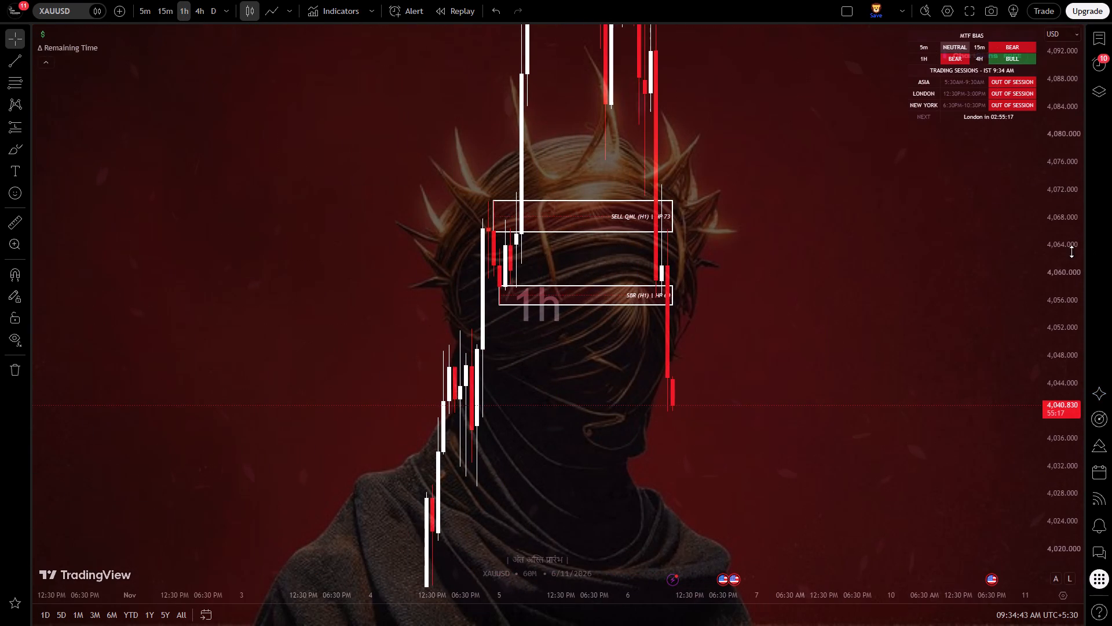
pyautogui.moveTo(1066, 251); pyautogui.dragTo(1029, 507)
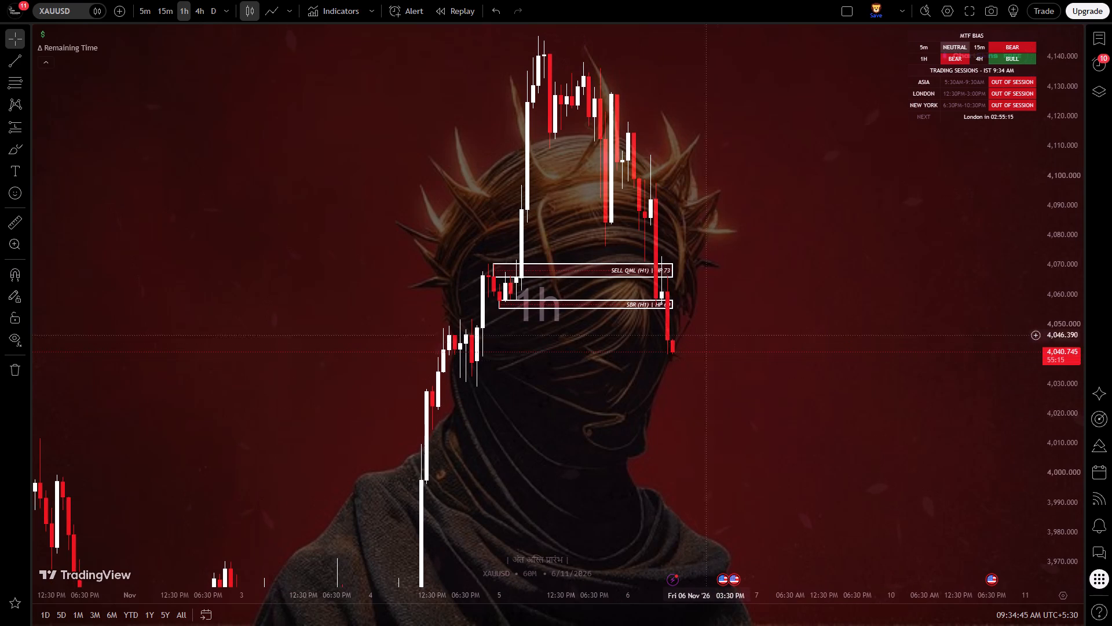
pyautogui.click(195, 9)
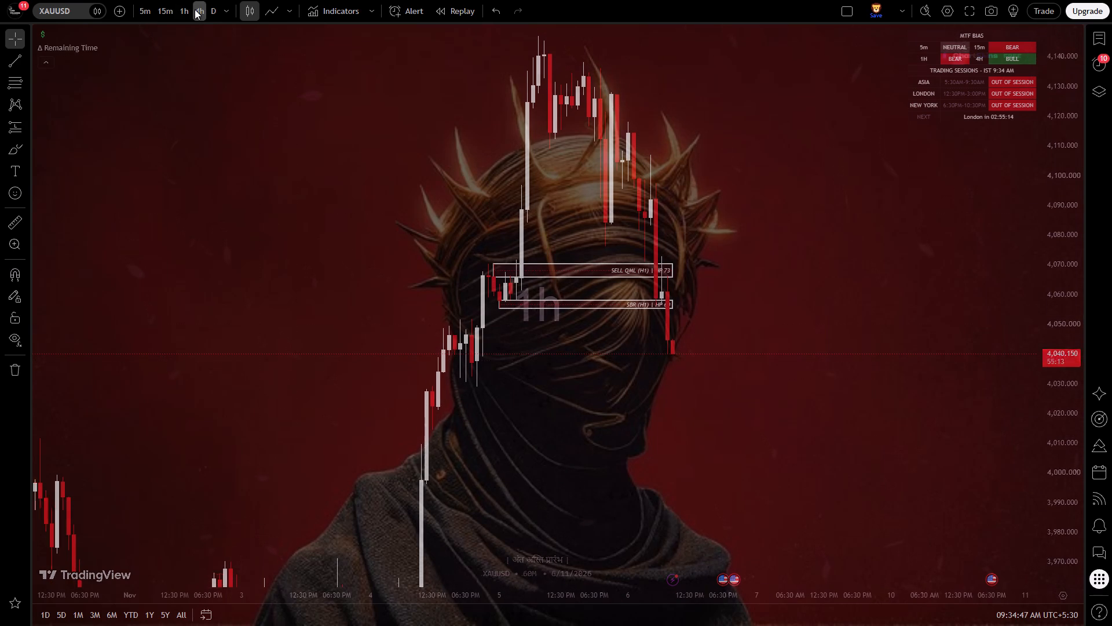
pyautogui.moveTo(303, 421); pyautogui.dragTo(851, 331)
pyautogui.moveTo(910, 318); pyautogui.dragTo(924, 314)
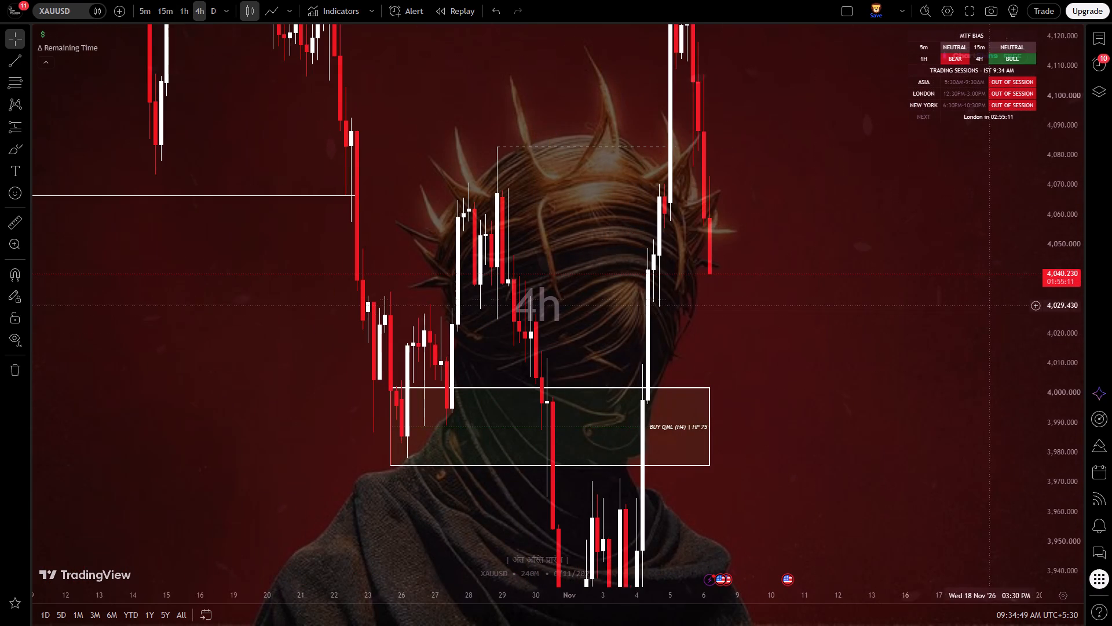
pyautogui.moveTo(1058, 248); pyautogui.dragTo(970, 453)
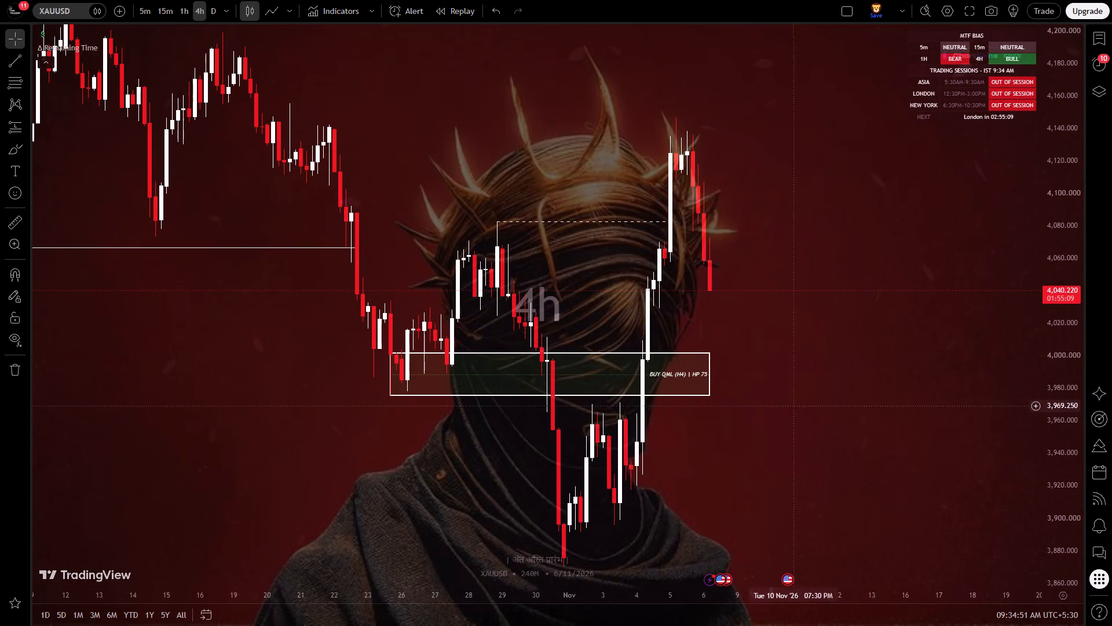
pyautogui.moveTo(778, 398); pyautogui.dragTo(707, 392)
pyautogui.click(705, 392)
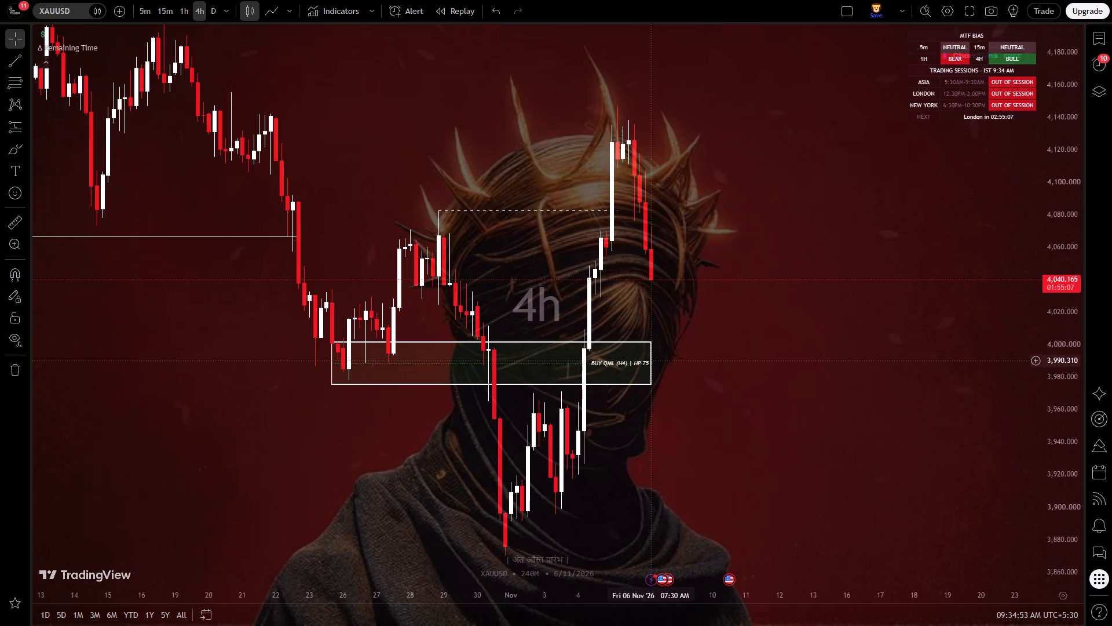
# Open the $ indicator's settings and look through its structure, level visibility, ISS and colour inputs.
pyautogui.doubleClick(651, 357)
pyautogui.doubleClick(651, 357)
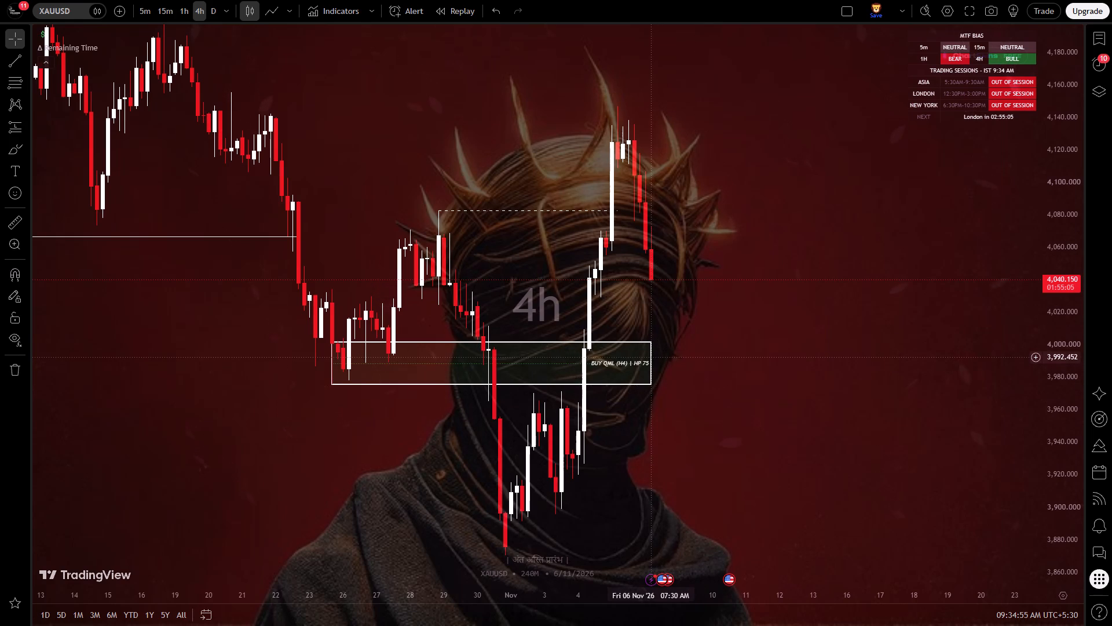
pyautogui.tripleClick(651, 357)
pyautogui.doubleClick(651, 357)
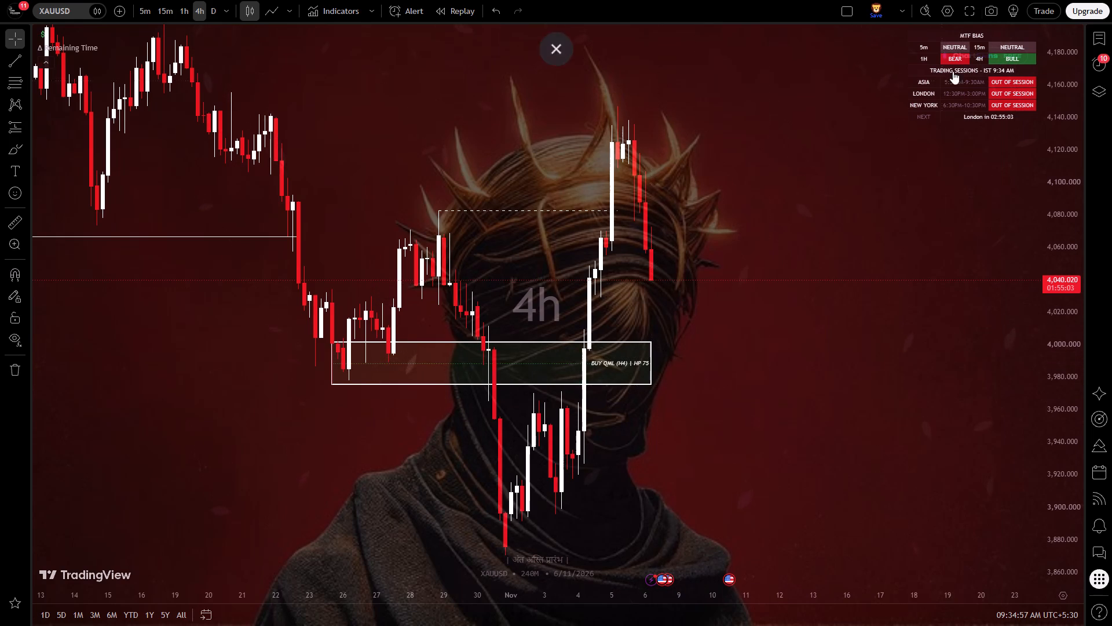
pyautogui.doubleClick(954, 82)
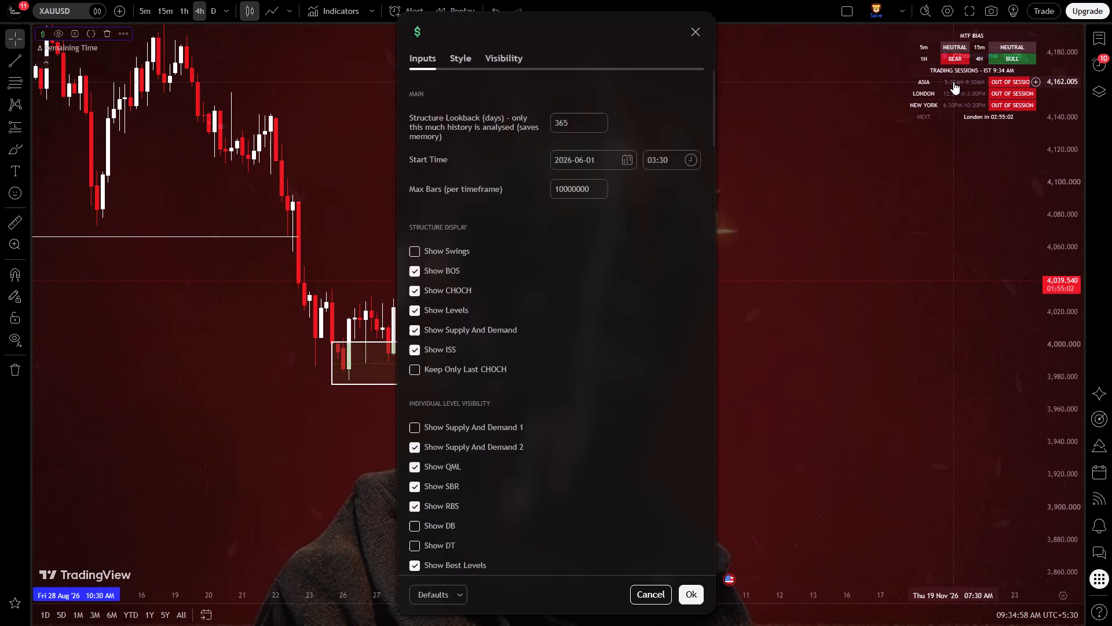
pyautogui.tripleClick(953, 82)
pyautogui.click(953, 82)
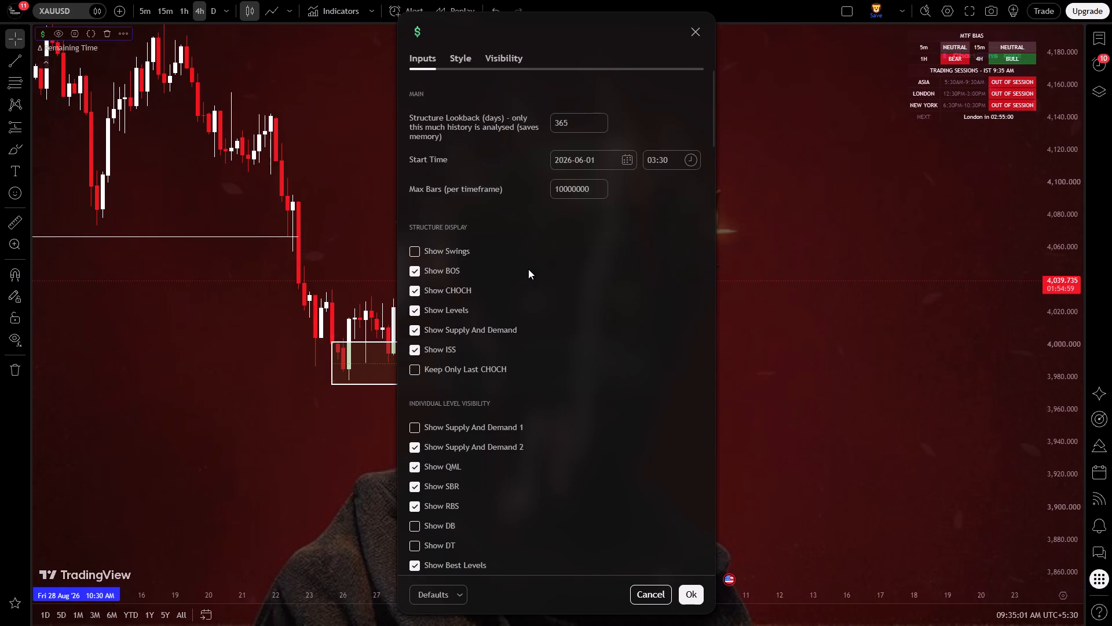
pyautogui.scroll(-3, 531, 270)
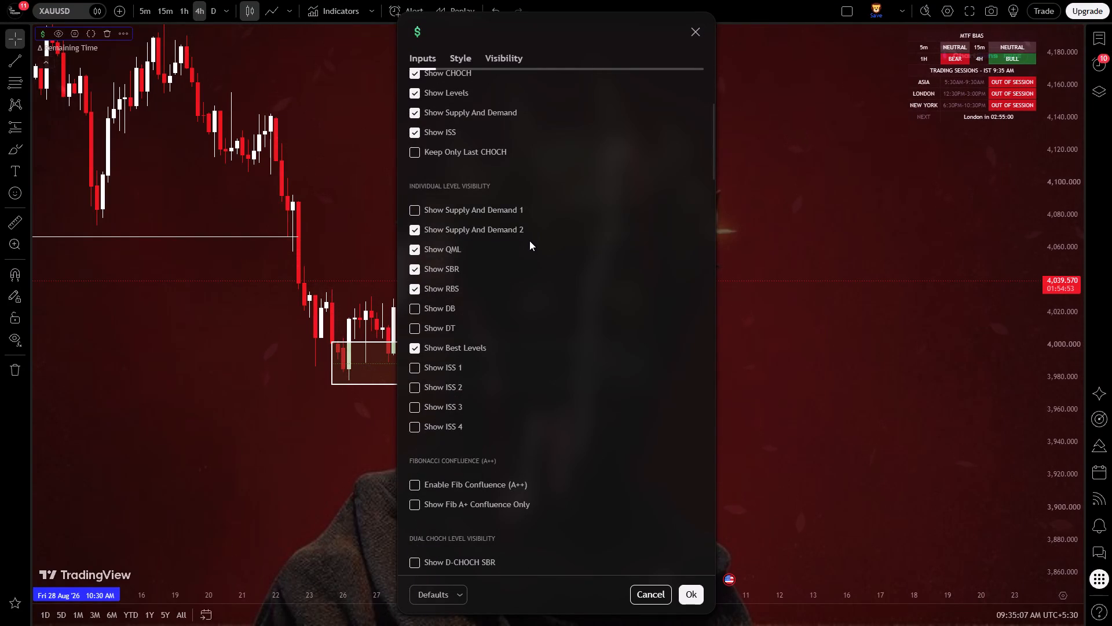
pyautogui.scroll(-6, 529, 240)
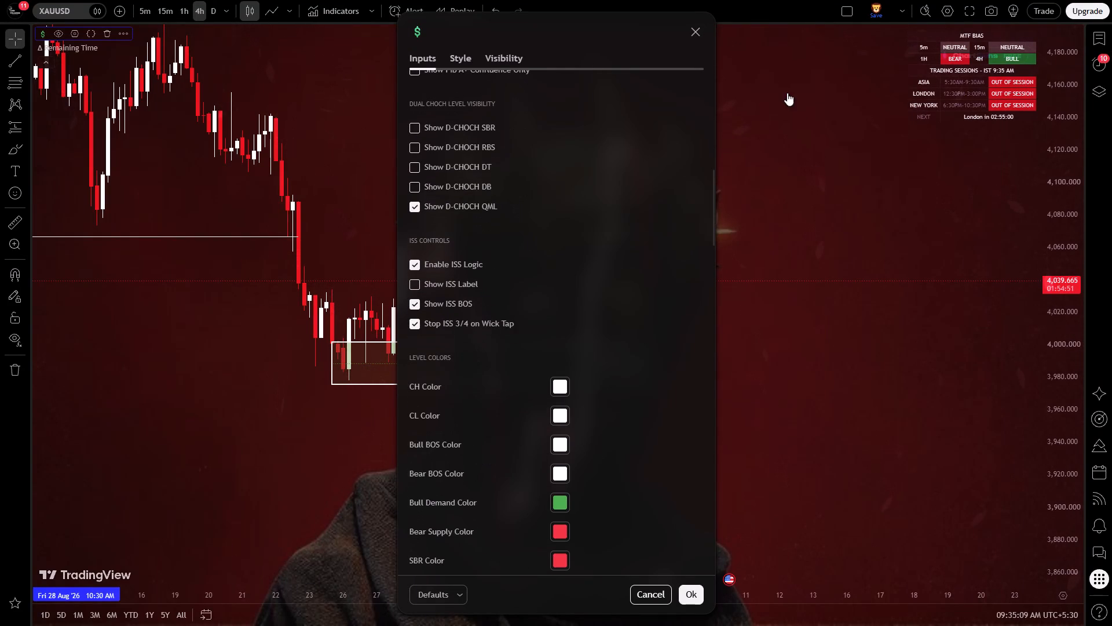
pyautogui.click(974, 7)
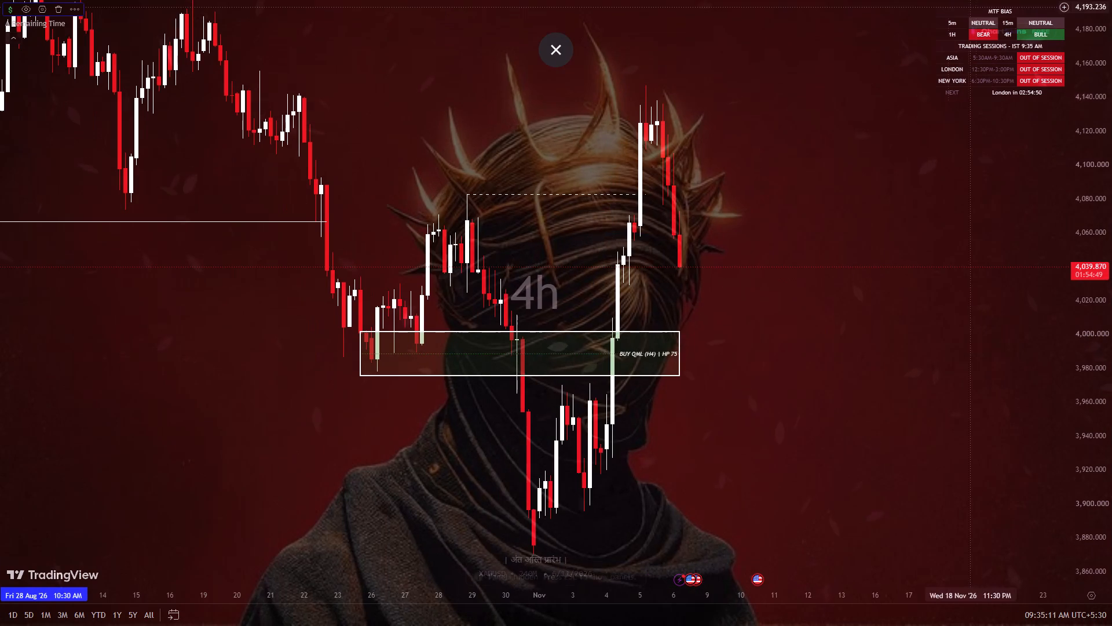
# Open the $ indicator's settings and turn off the SBR and RBS levels.
pyautogui.tripleClick(1011, 54)
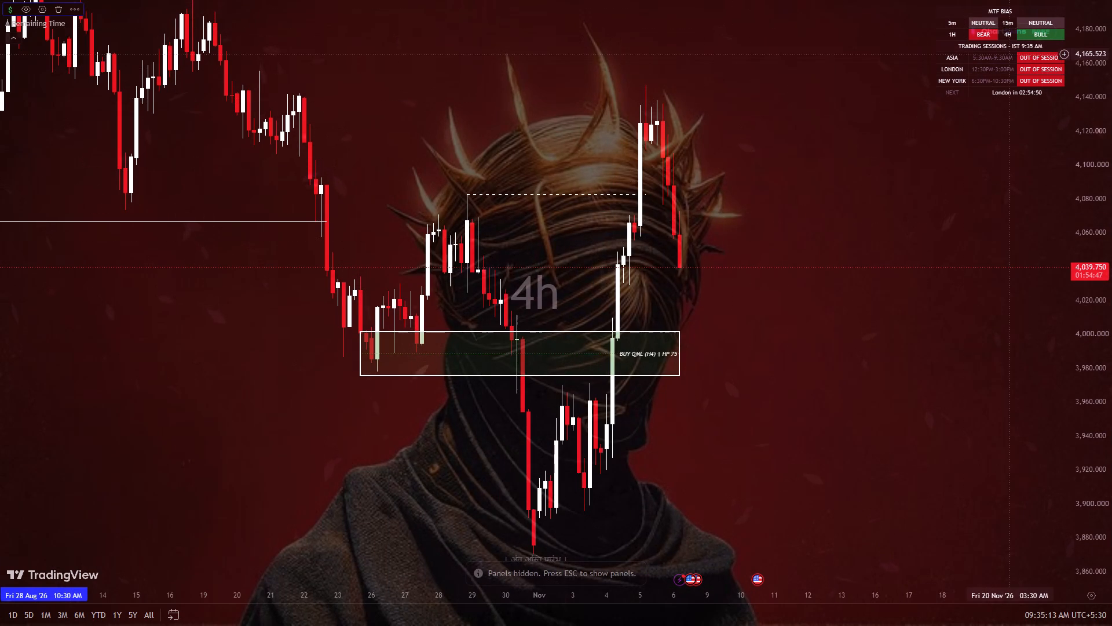
pyautogui.doubleClick(1011, 54)
pyautogui.scroll(-1, 434, 429)
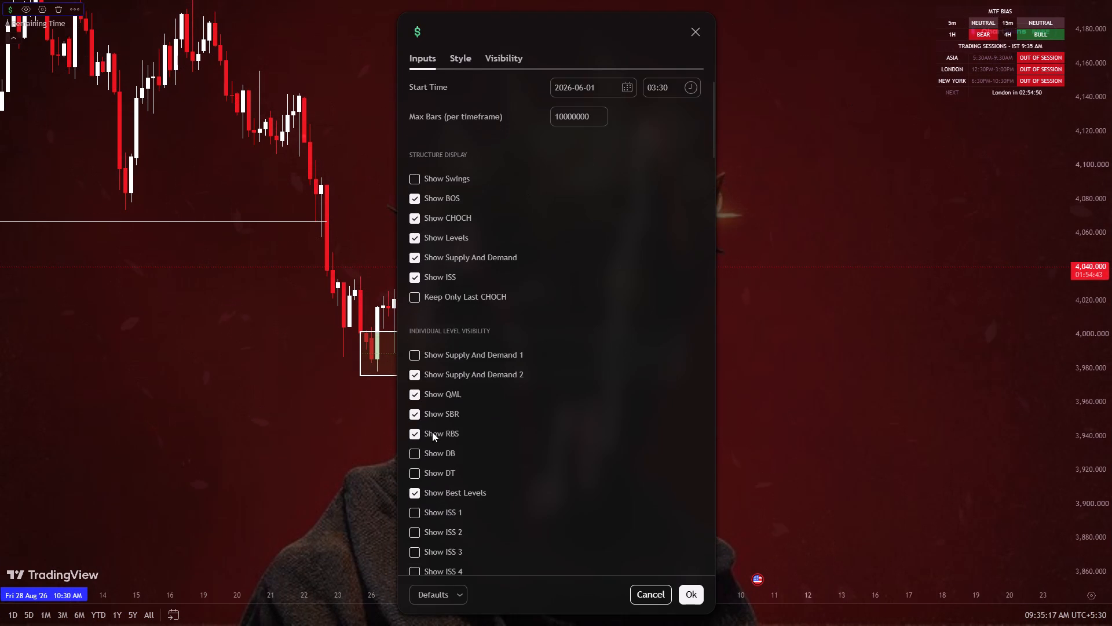
pyautogui.click(439, 434)
pyautogui.click(437, 417)
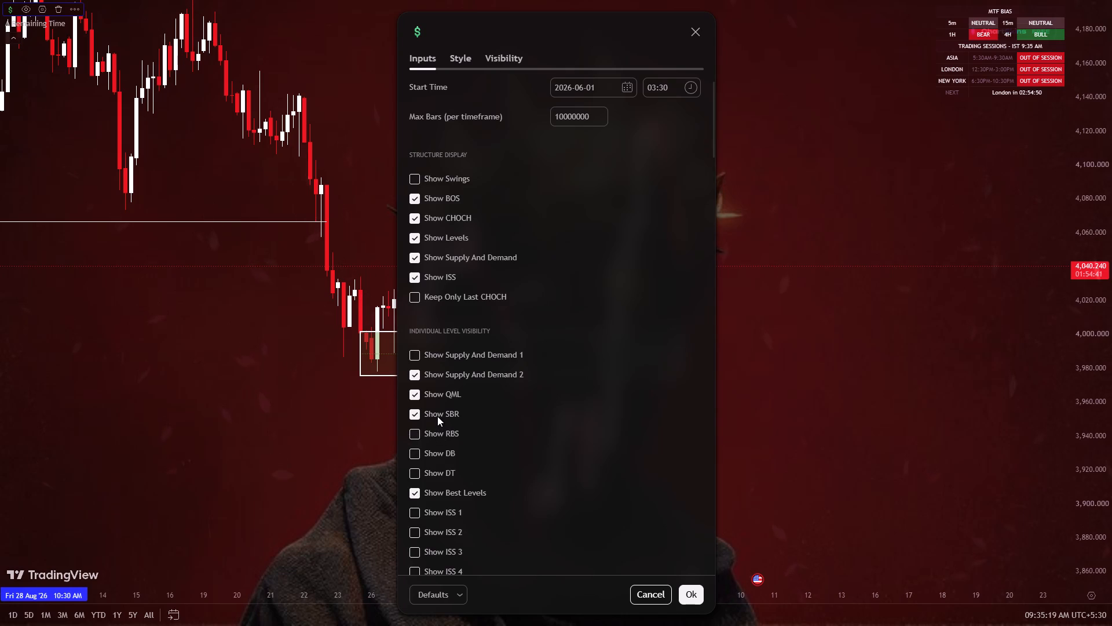
# Enable Fib Confluence (A++) for the $ indicator, apply the settings, and dismiss the advertisement.
pyautogui.scroll(-2, 535, 401)
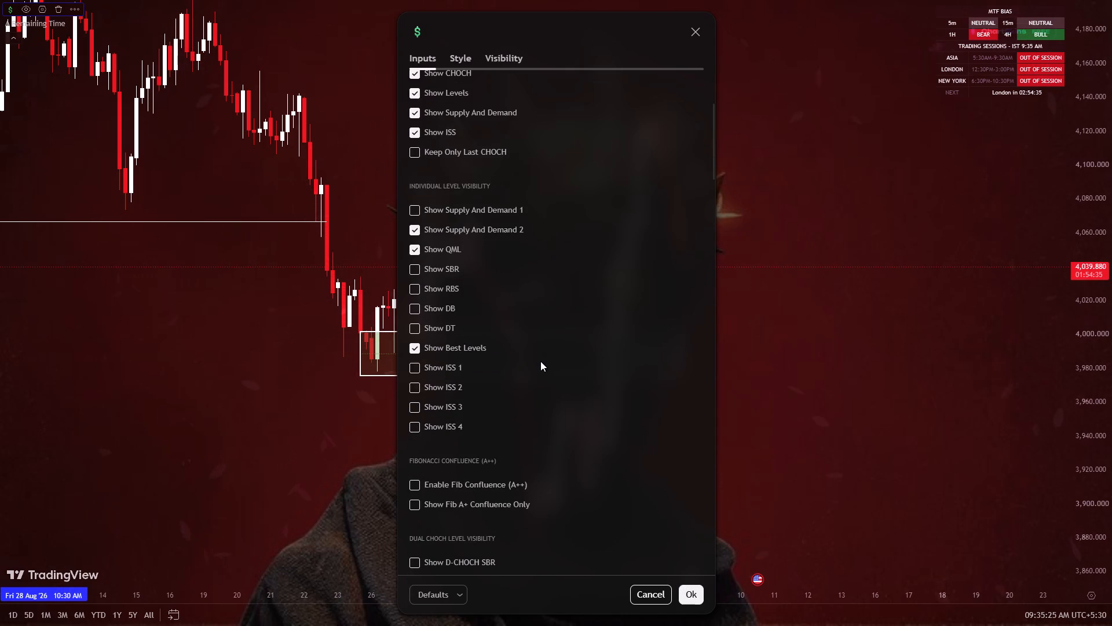
pyautogui.scroll(-2, 538, 359)
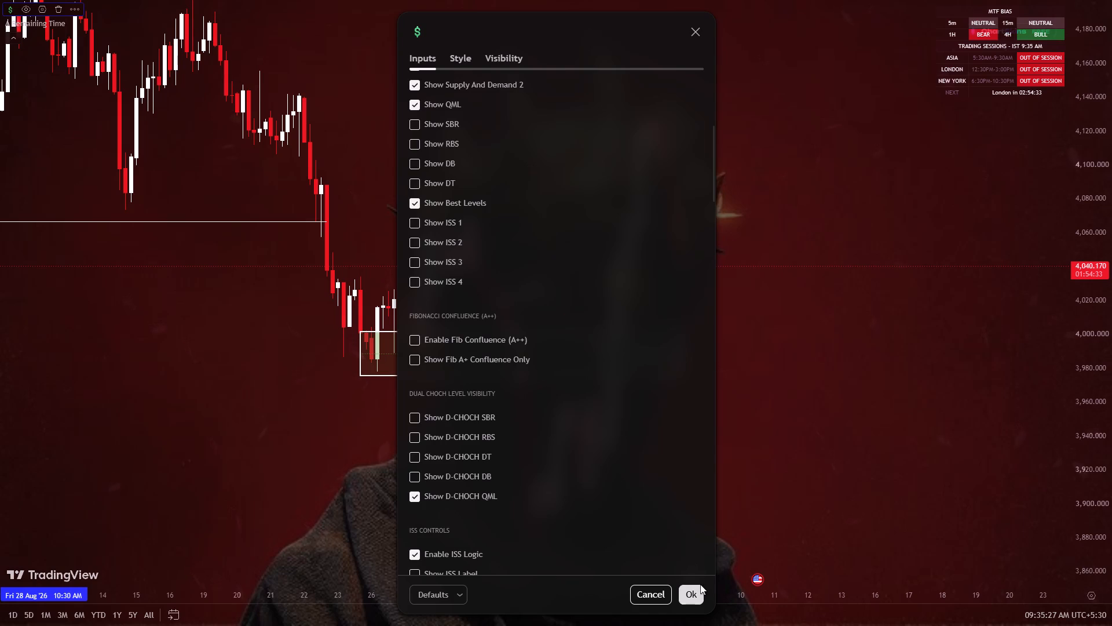
pyautogui.scroll(-2, 659, 490)
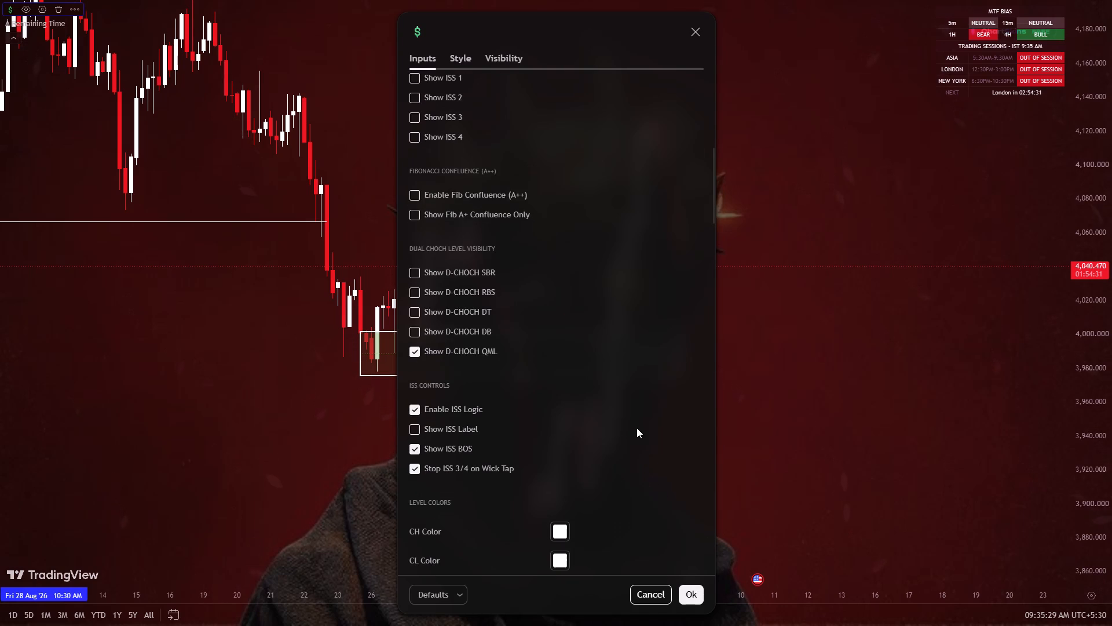
pyautogui.click(498, 195)
pyautogui.scroll(-1, 631, 420)
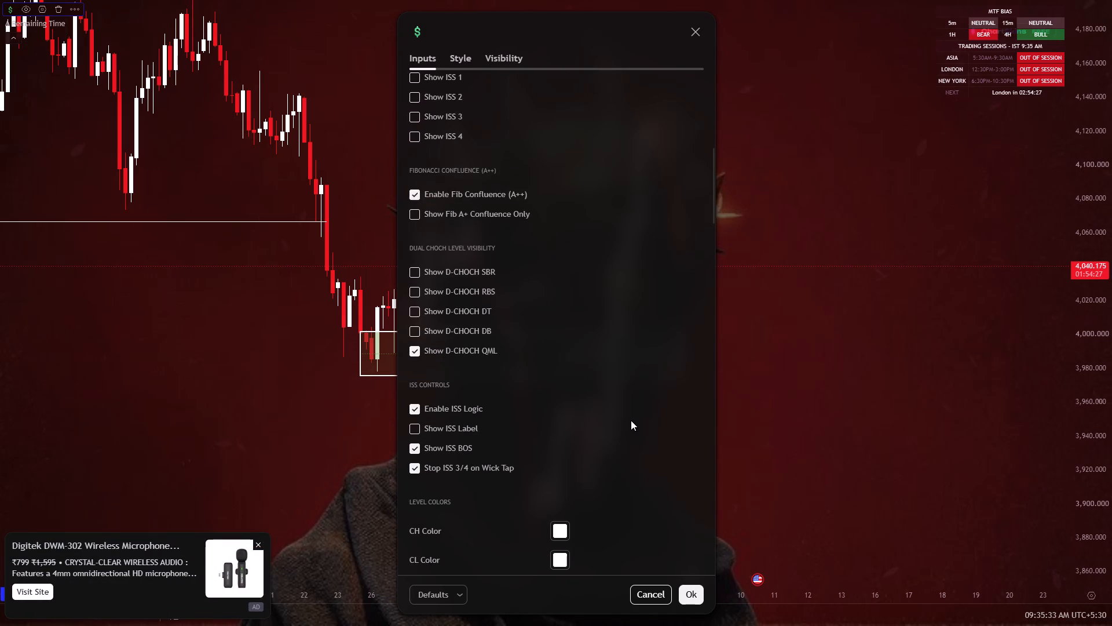
pyautogui.click(683, 591)
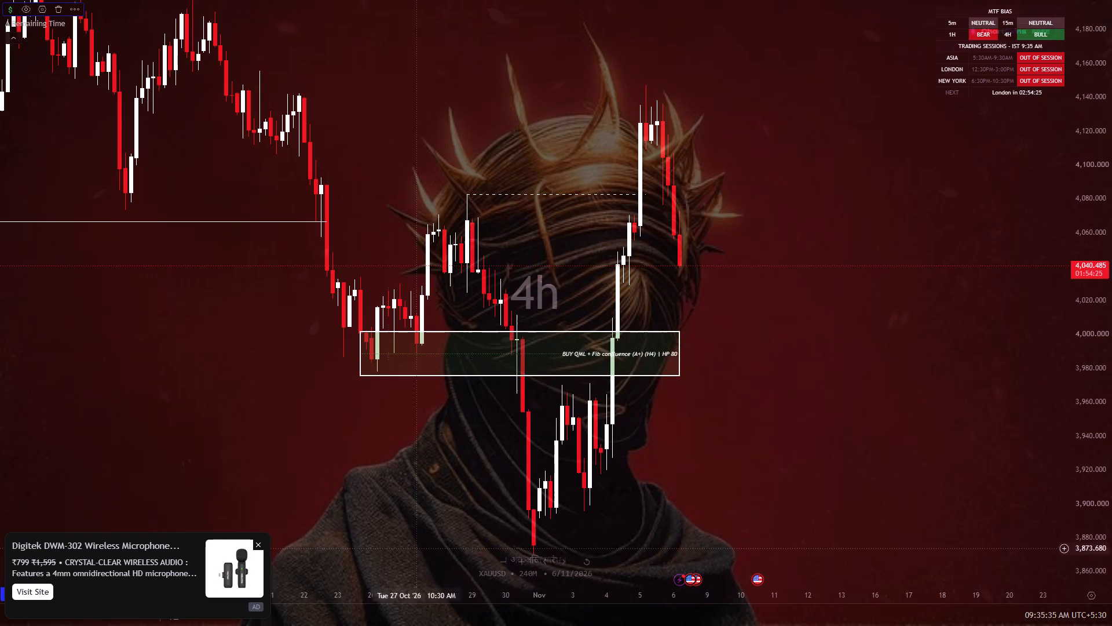
pyautogui.click(258, 545)
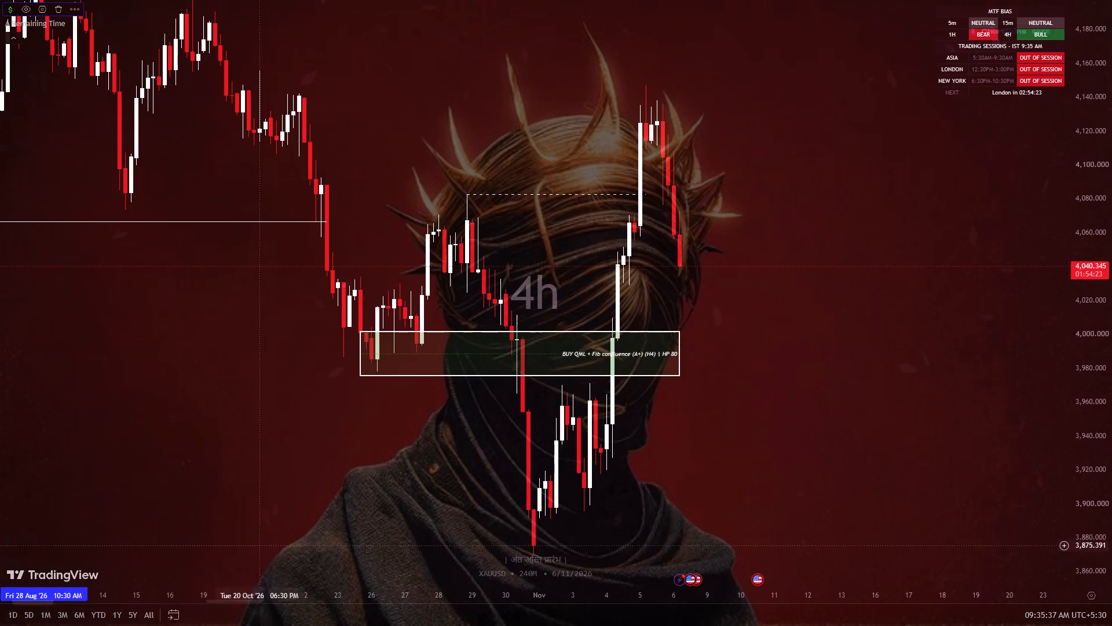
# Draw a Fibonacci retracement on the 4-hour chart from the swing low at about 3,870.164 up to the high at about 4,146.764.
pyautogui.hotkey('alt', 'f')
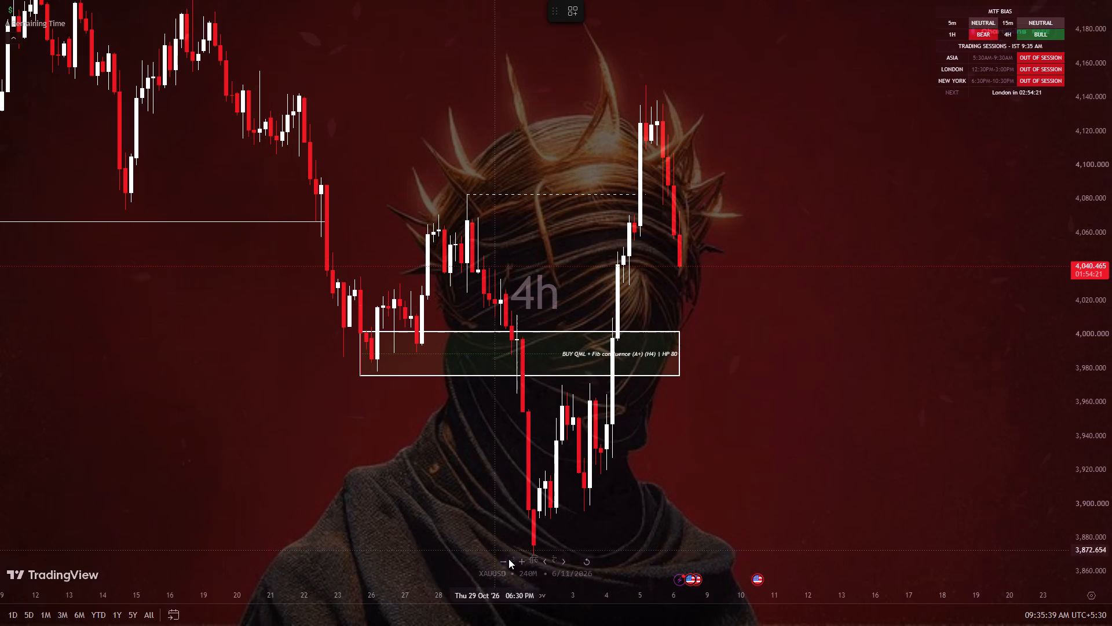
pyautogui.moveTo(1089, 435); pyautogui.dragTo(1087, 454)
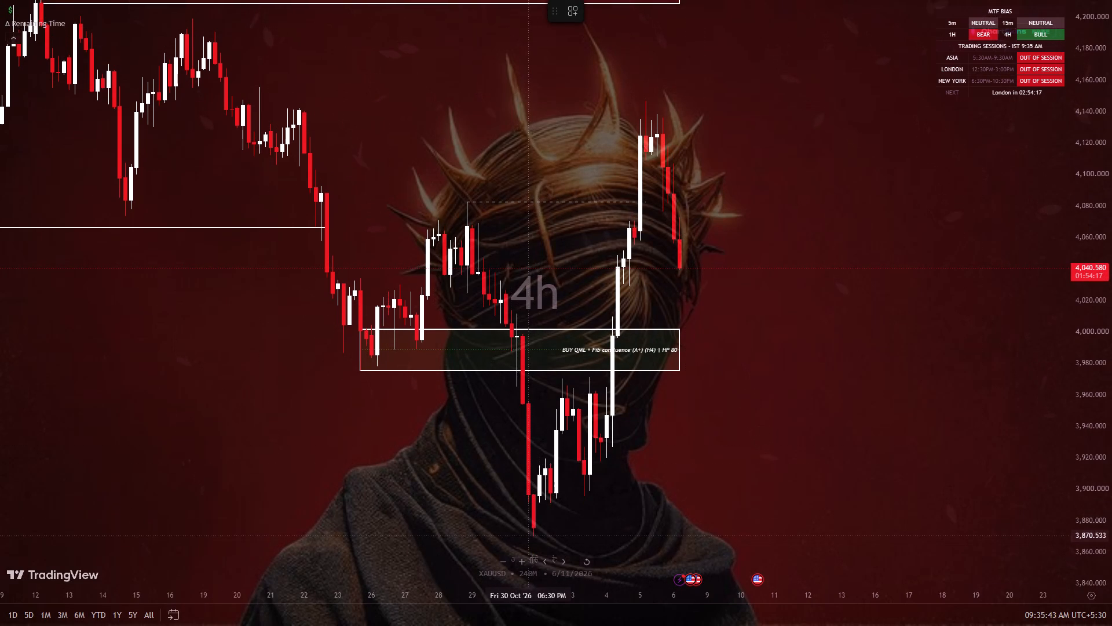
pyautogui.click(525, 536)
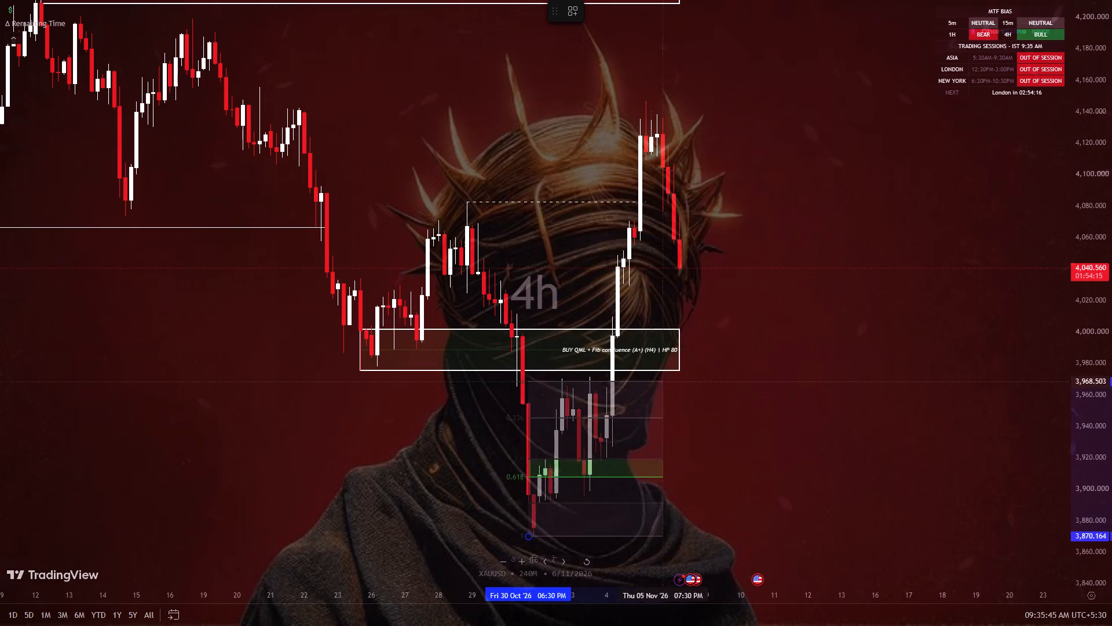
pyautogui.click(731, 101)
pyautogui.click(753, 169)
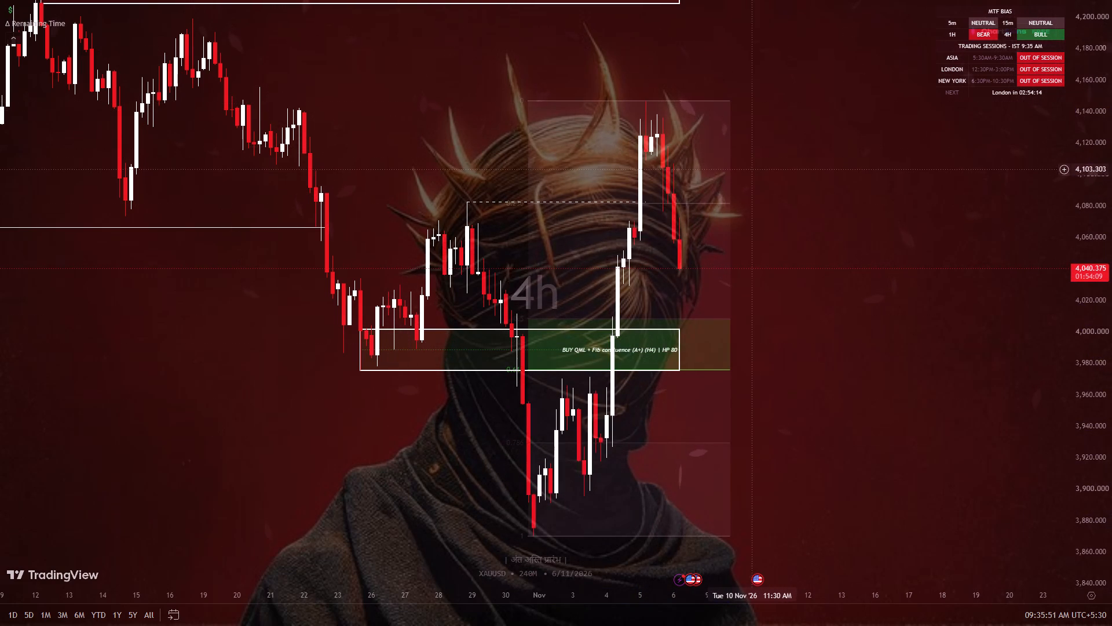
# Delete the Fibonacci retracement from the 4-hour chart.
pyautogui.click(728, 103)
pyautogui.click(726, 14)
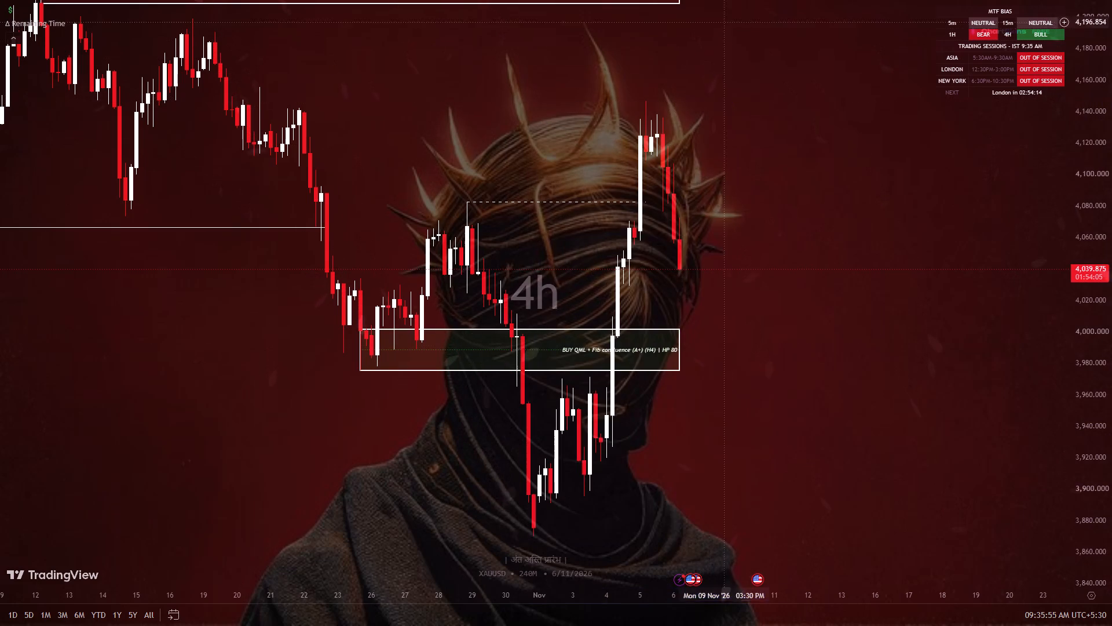
# Measure the price height of the H4 BUY QML zone from its upper to its lower edge, then clear the measurement.
pyautogui.keyDown('shift'); pyautogui.click(755, 329); pyautogui.keyUp('shift')
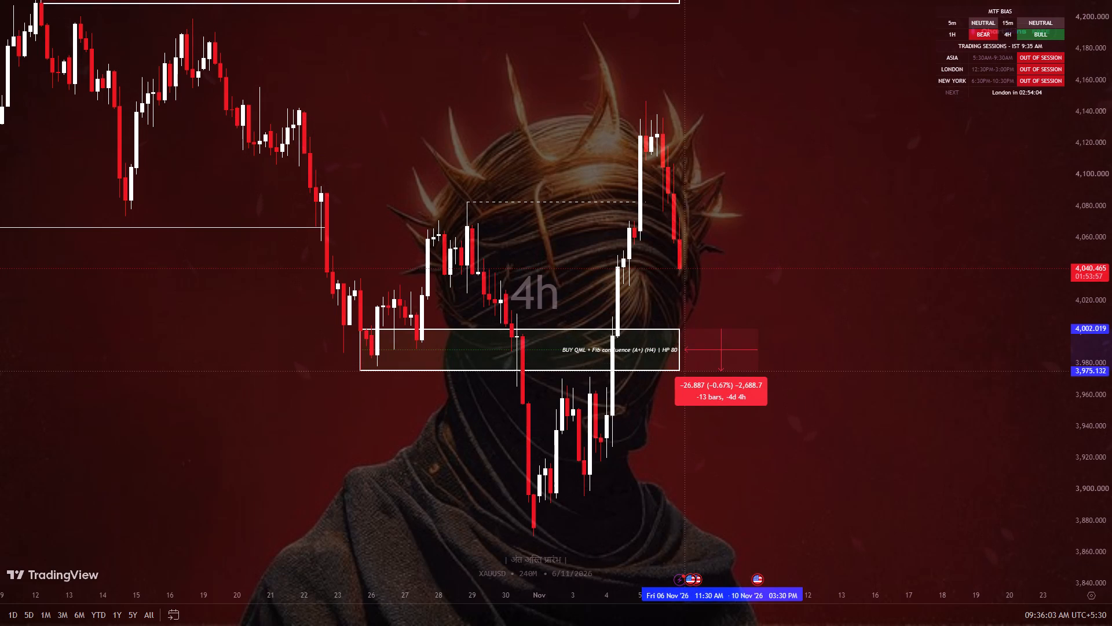
pyautogui.click(683, 371)
pyautogui.click(805, 314)
# Create a XAUUSD crossing alert at 4,001.650, on the upper edge of the H4 BUY QML zone.
pyautogui.moveTo(706, 341); pyautogui.dragTo(773, 341)
pyautogui.click(784, 341)
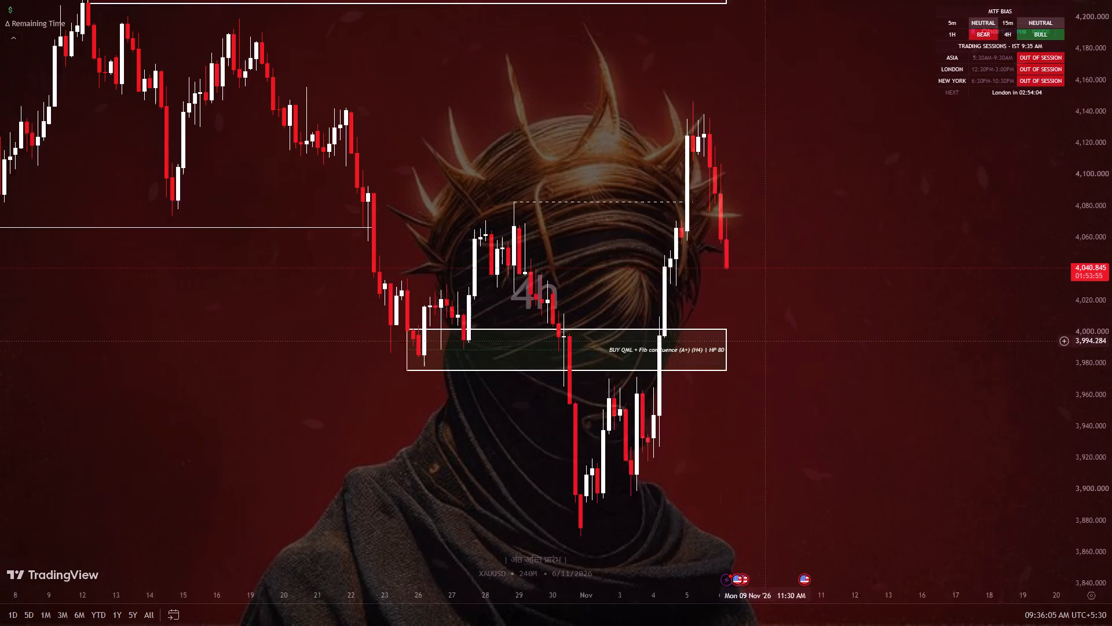
pyautogui.moveTo(748, 598); pyautogui.dragTo(610, 601)
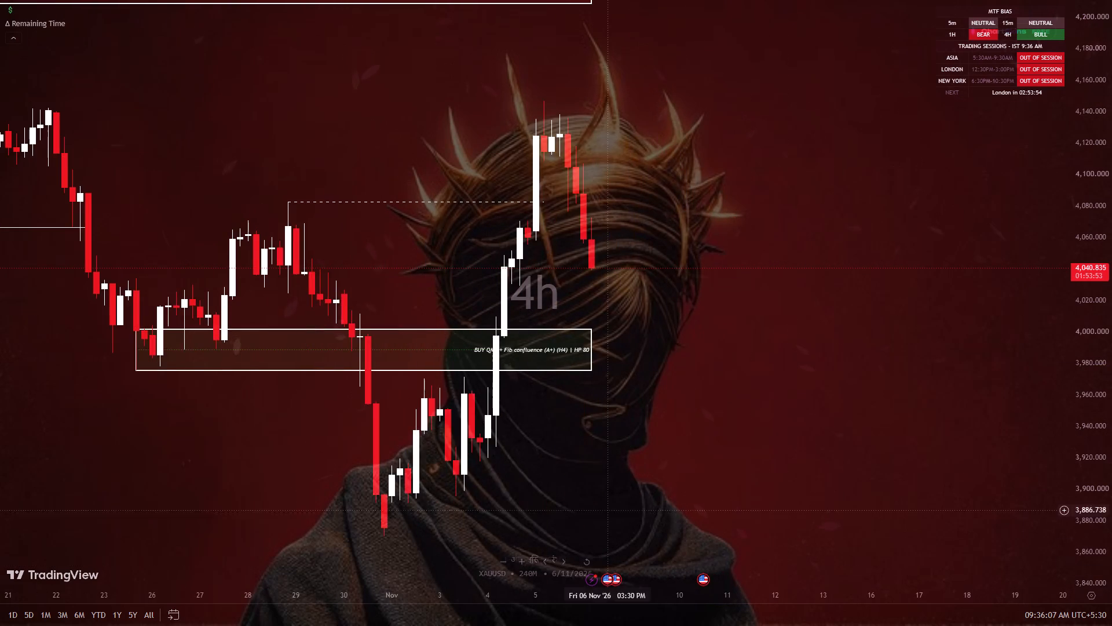
pyautogui.moveTo(609, 501); pyautogui.dragTo(752, 498)
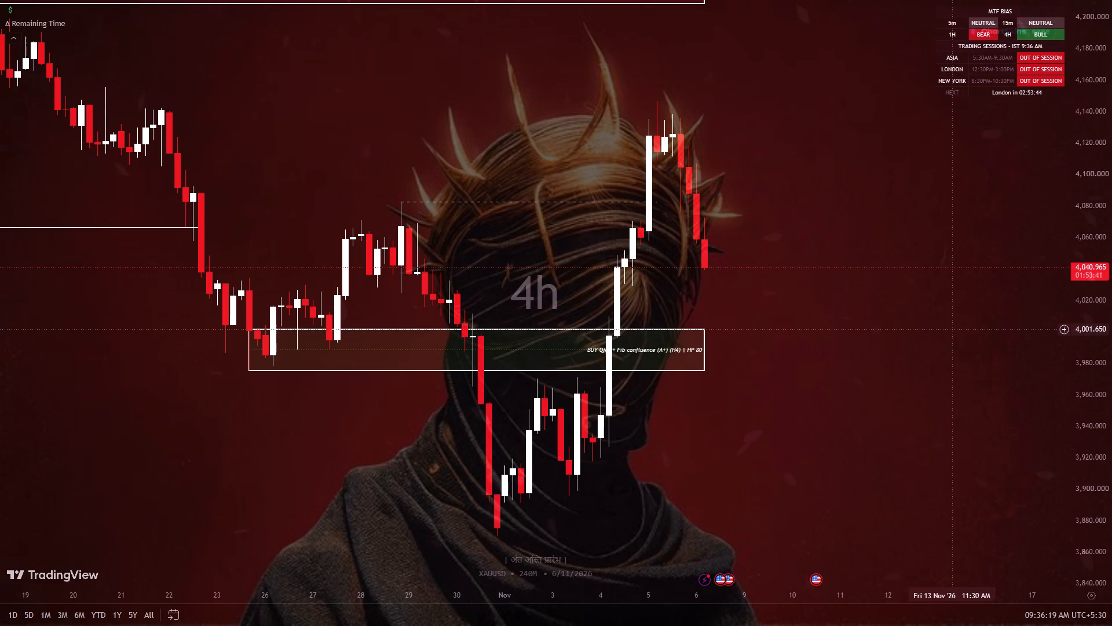
pyautogui.hotkey('alt', 'a')
pyautogui.press('Return')
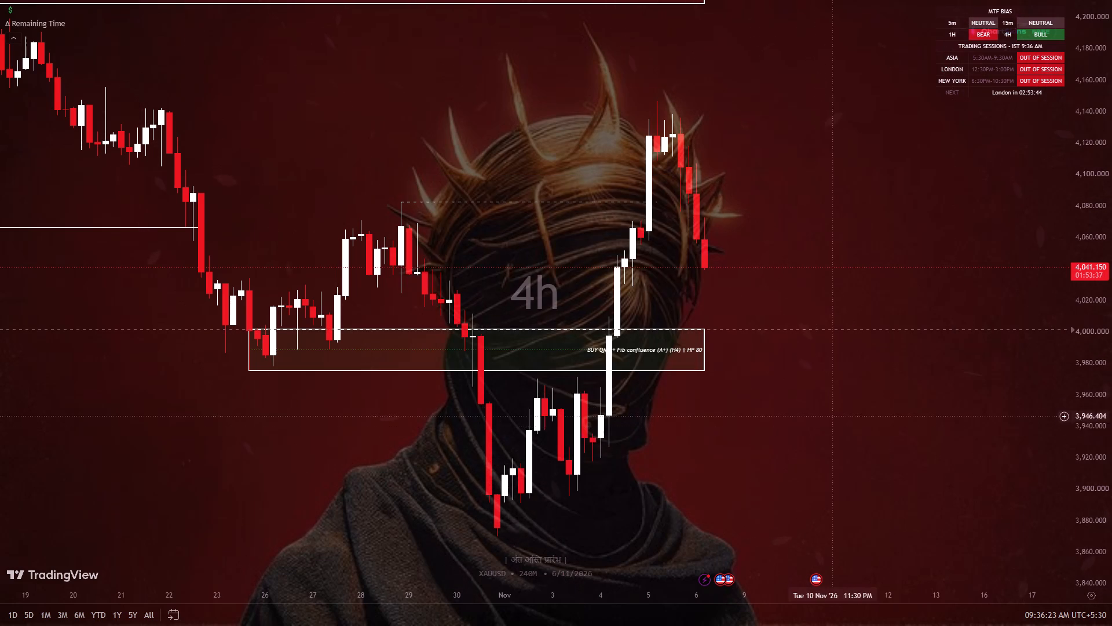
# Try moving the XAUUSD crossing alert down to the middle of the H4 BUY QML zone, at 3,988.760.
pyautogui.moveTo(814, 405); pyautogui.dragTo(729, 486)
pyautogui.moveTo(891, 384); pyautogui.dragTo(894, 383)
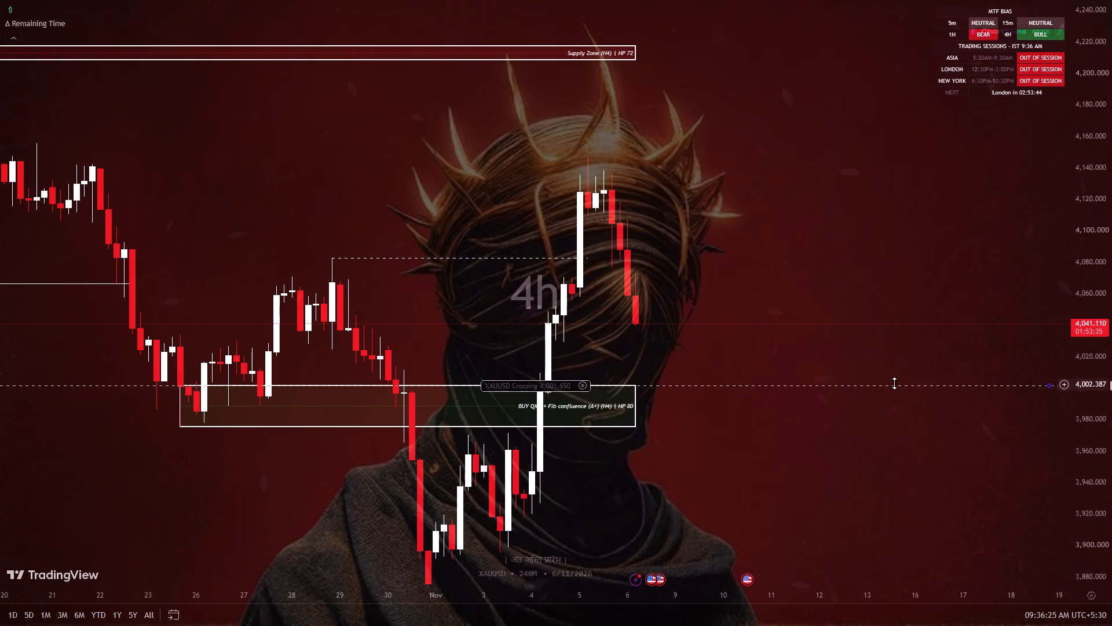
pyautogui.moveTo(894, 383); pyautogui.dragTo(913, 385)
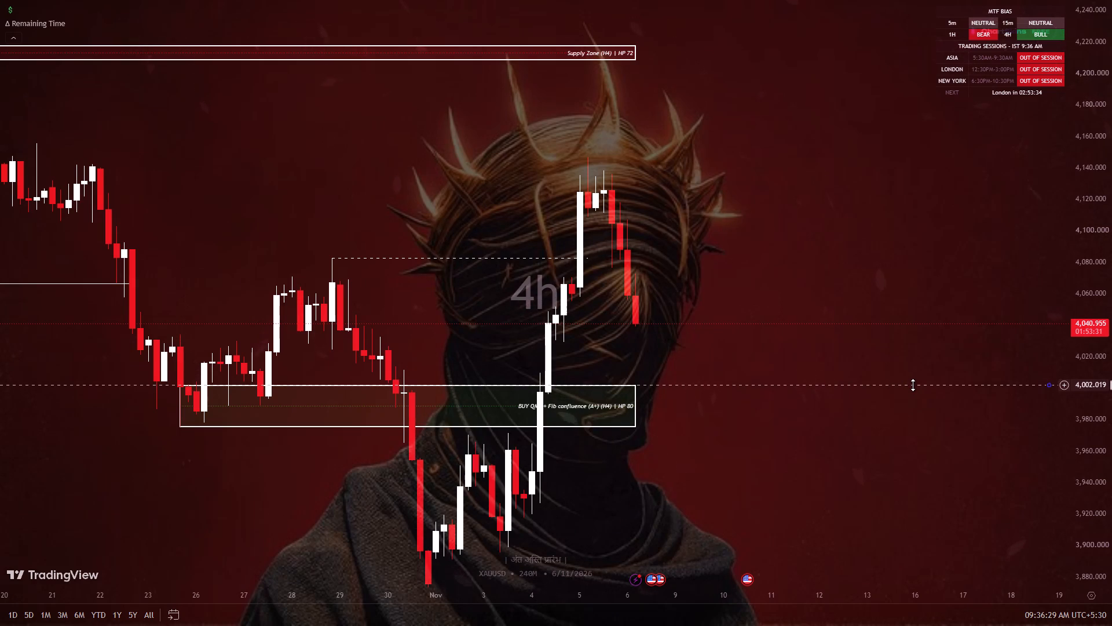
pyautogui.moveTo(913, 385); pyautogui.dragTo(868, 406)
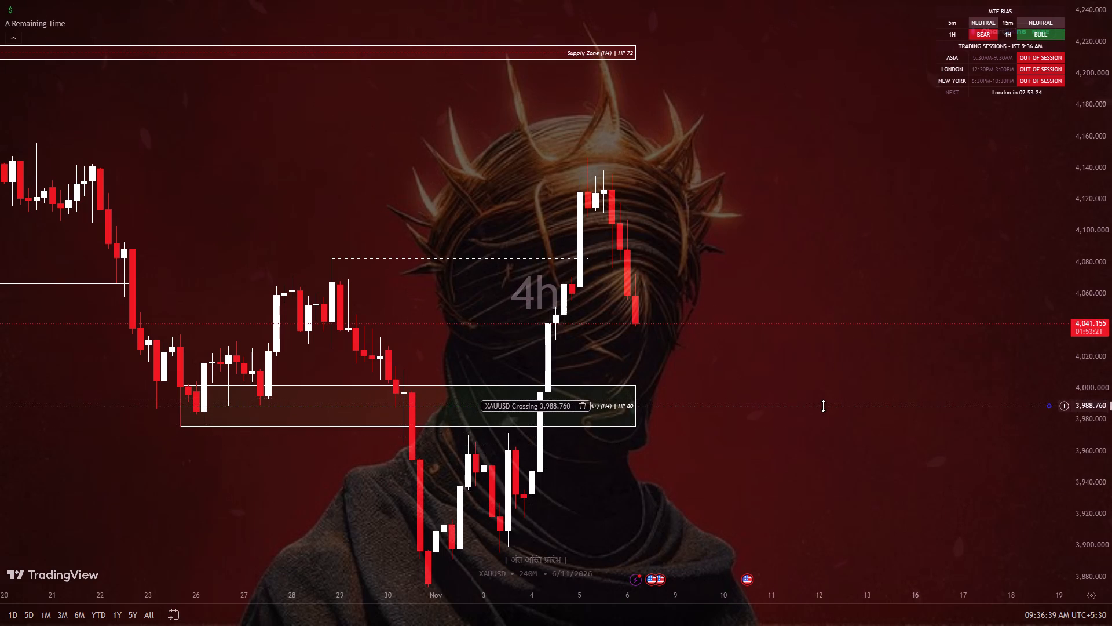
# Move the XAUUSD crossing alert back up to the H4 BUY QML zone's upper edge, at about 4,001.
pyautogui.moveTo(823, 406); pyautogui.dragTo(872, 386)
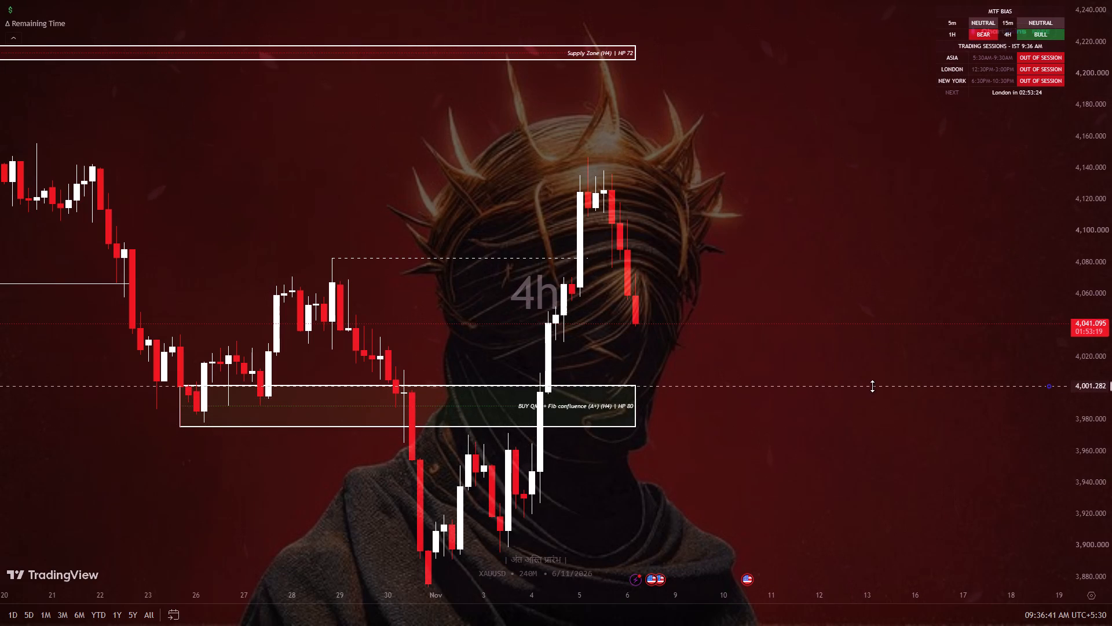
pyautogui.moveTo(872, 386); pyautogui.dragTo(880, 385)
pyautogui.click(818, 478)
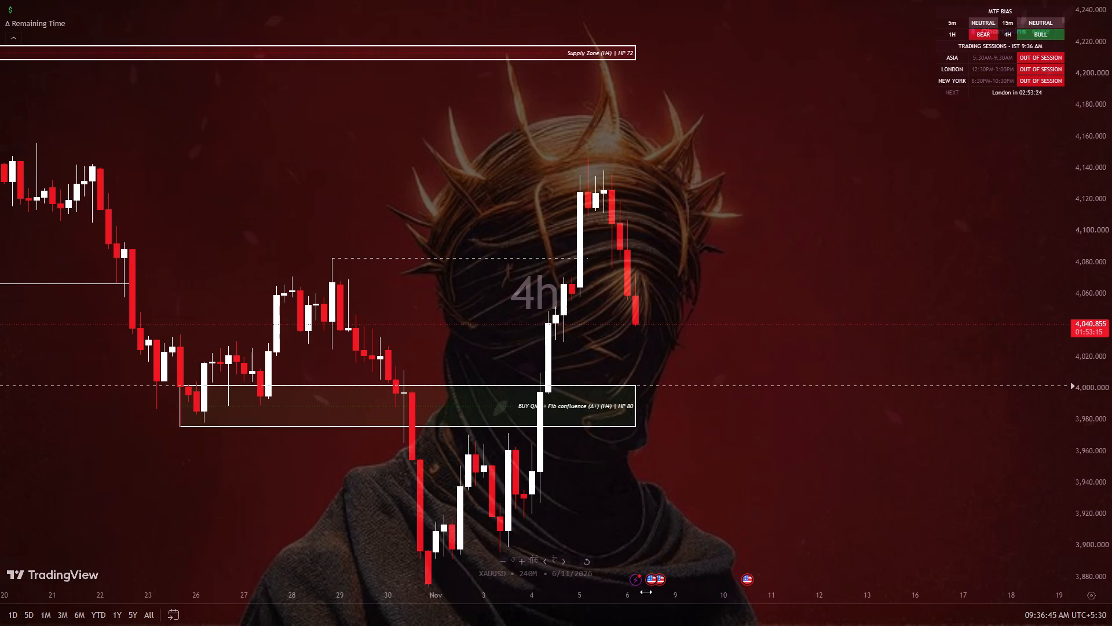
# Hide the indicator titles in the chart's status line and apply the settings.
pyautogui.moveTo(657, 592); pyautogui.dragTo(850, 585)
pyautogui.click(850, 585)
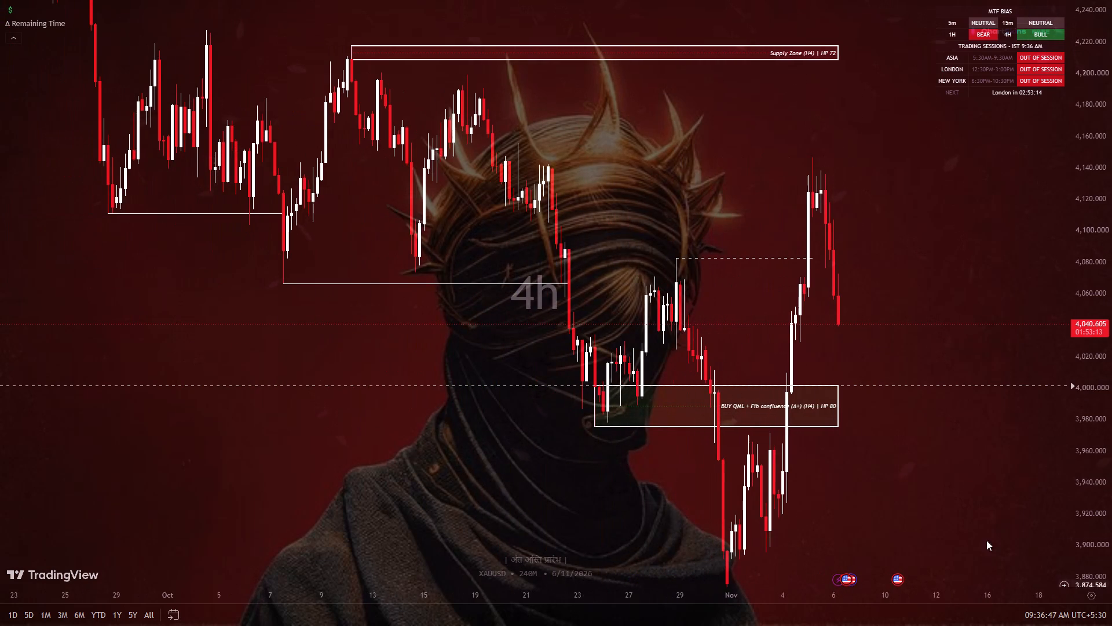
pyautogui.moveTo(1099, 497); pyautogui.dragTo(1096, 508)
pyautogui.moveTo(1096, 509); pyautogui.dragTo(1092, 542)
pyautogui.moveTo(958, 495); pyautogui.dragTo(812, 486)
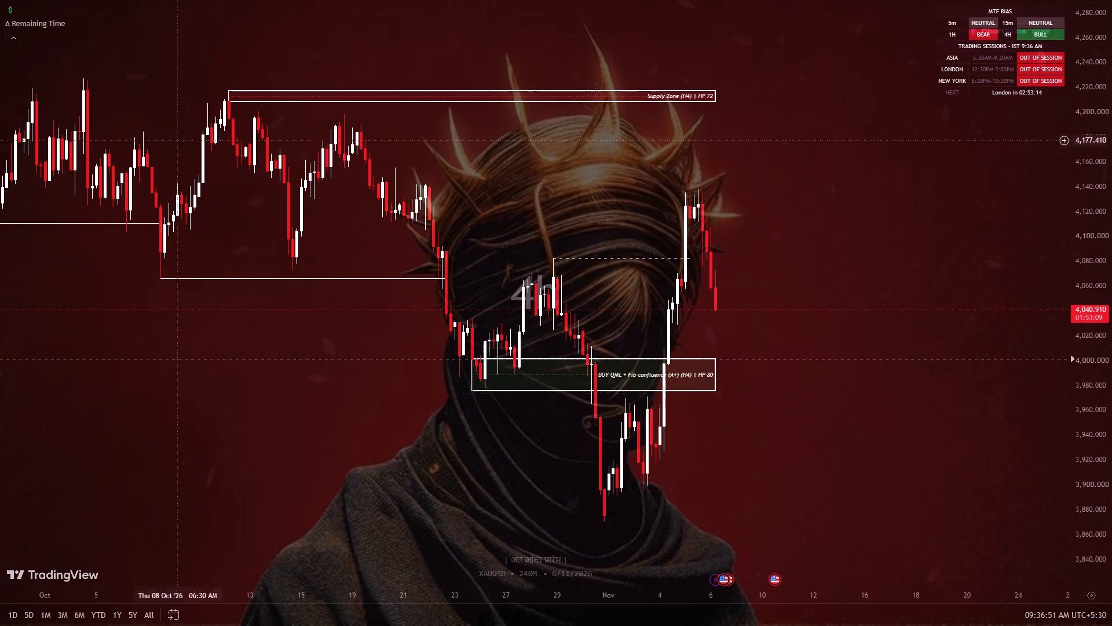
pyautogui.click(1103, 595)
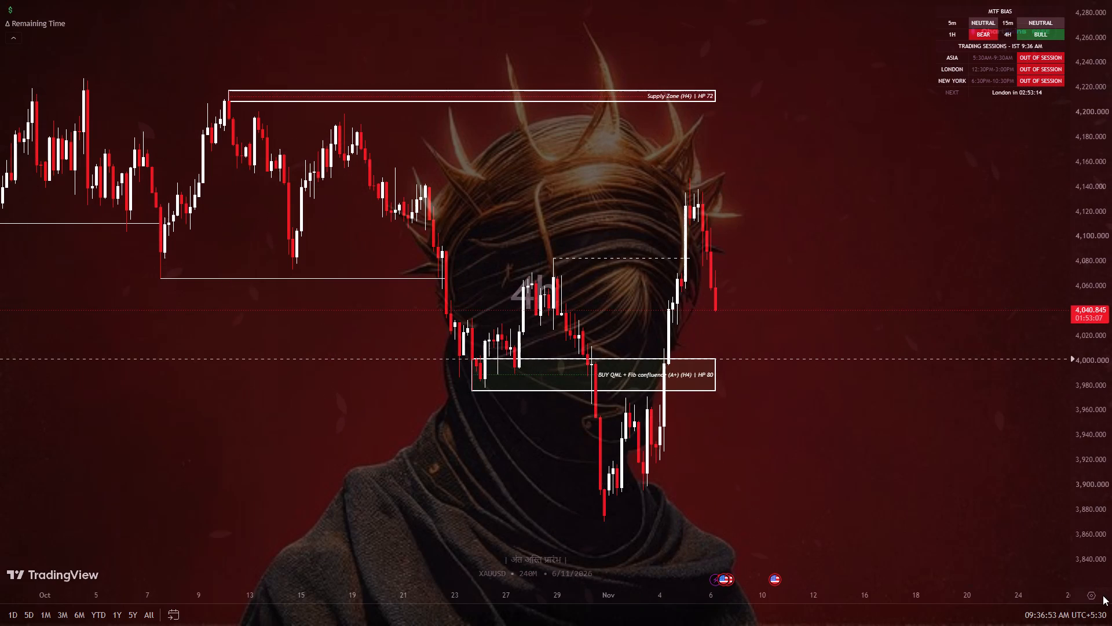
pyautogui.click(1076, 574)
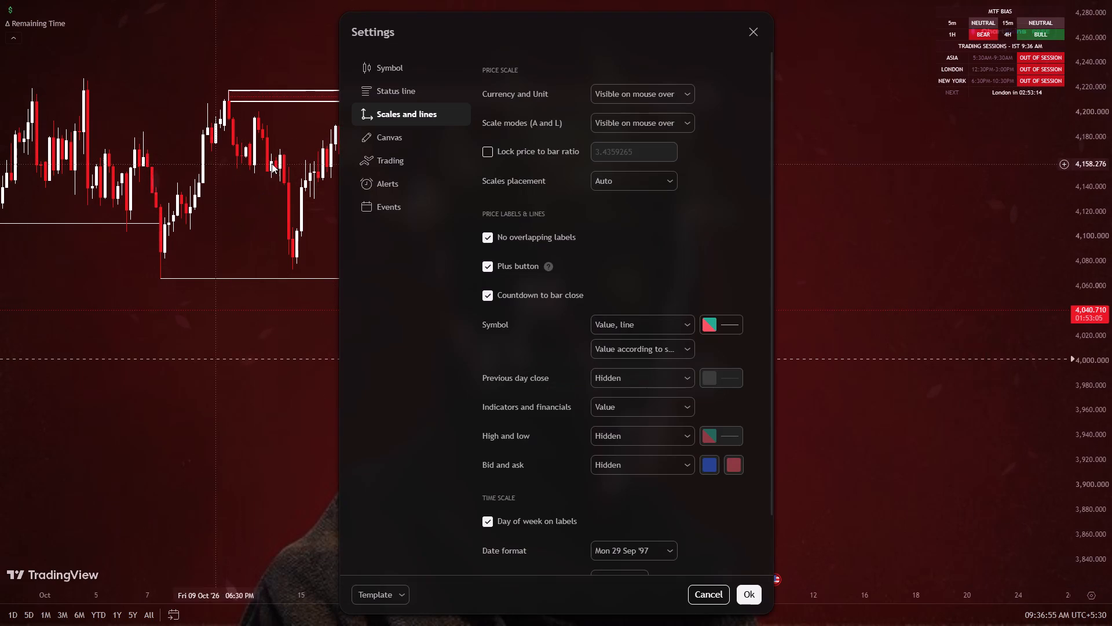
pyautogui.click(430, 100)
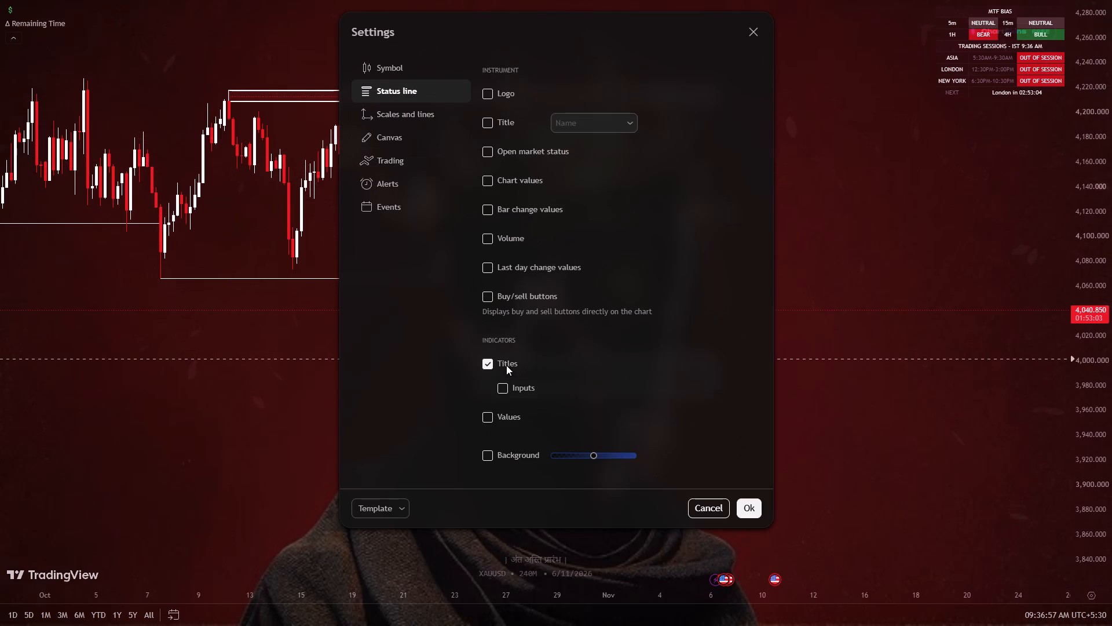
pyautogui.click(506, 365)
pyautogui.click(753, 504)
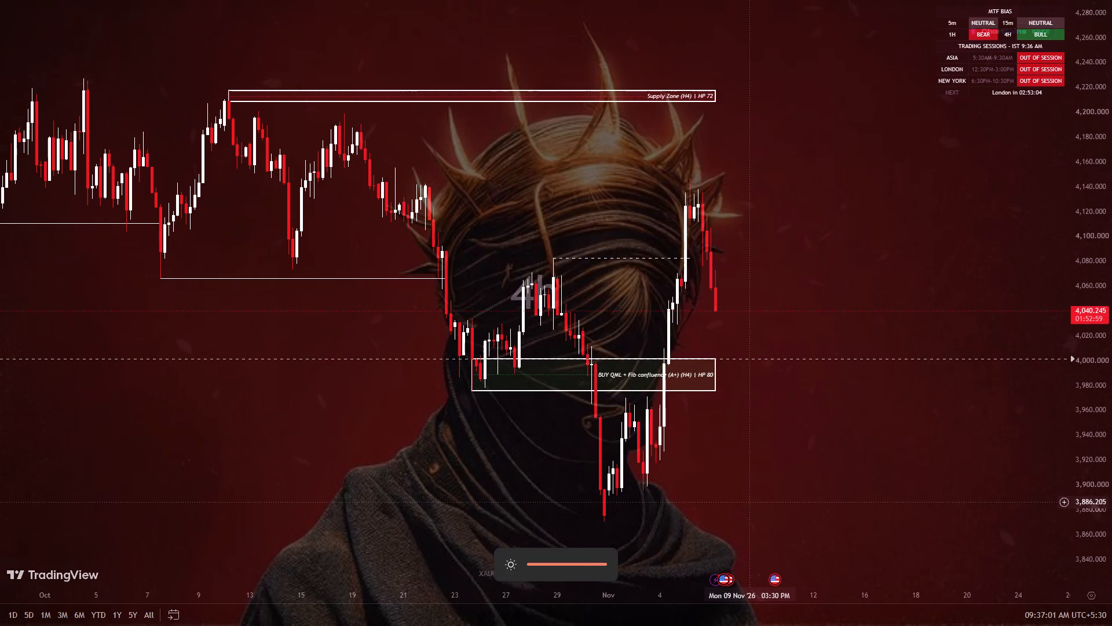
# Bring back the hidden panels and switch XAUUSD to the 1-hour timeframe.
pyautogui.press('Escape')
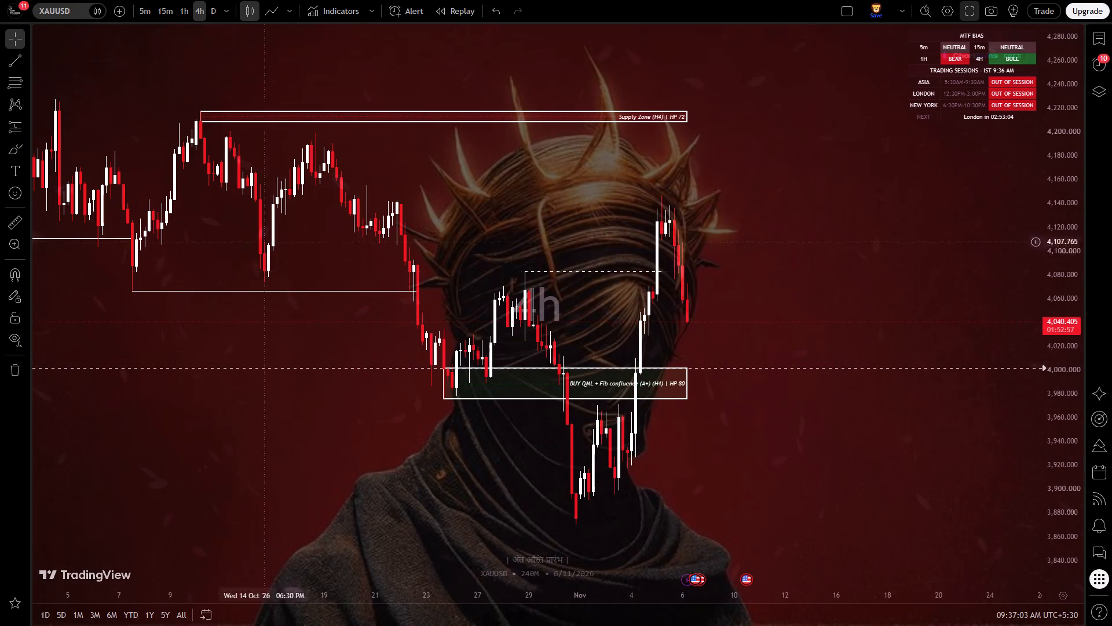
pyautogui.click(182, 8)
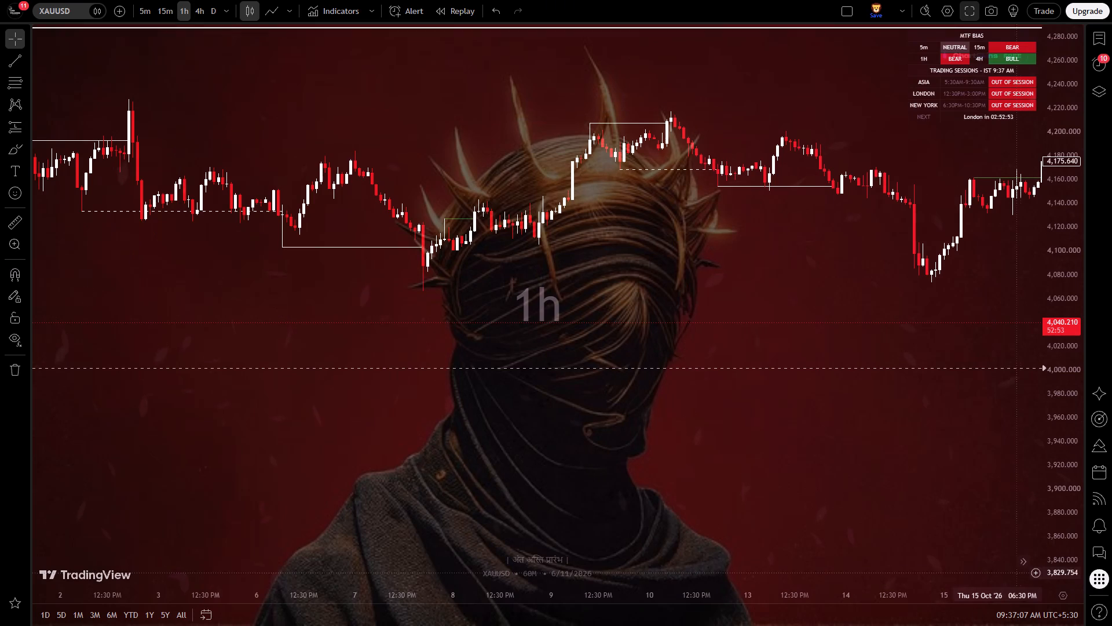
# Examine the latest XAUUSD 1-hour price action around the SELL QML zones and the dashed alert line.
pyautogui.click(1025, 563)
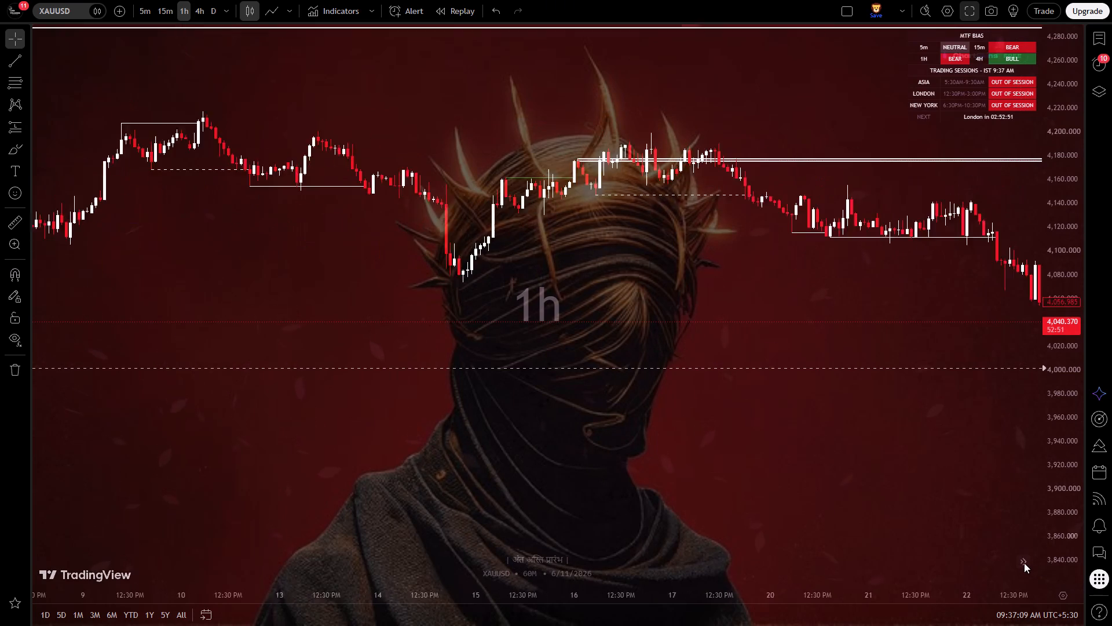
pyautogui.moveTo(933, 595); pyautogui.dragTo(968, 596)
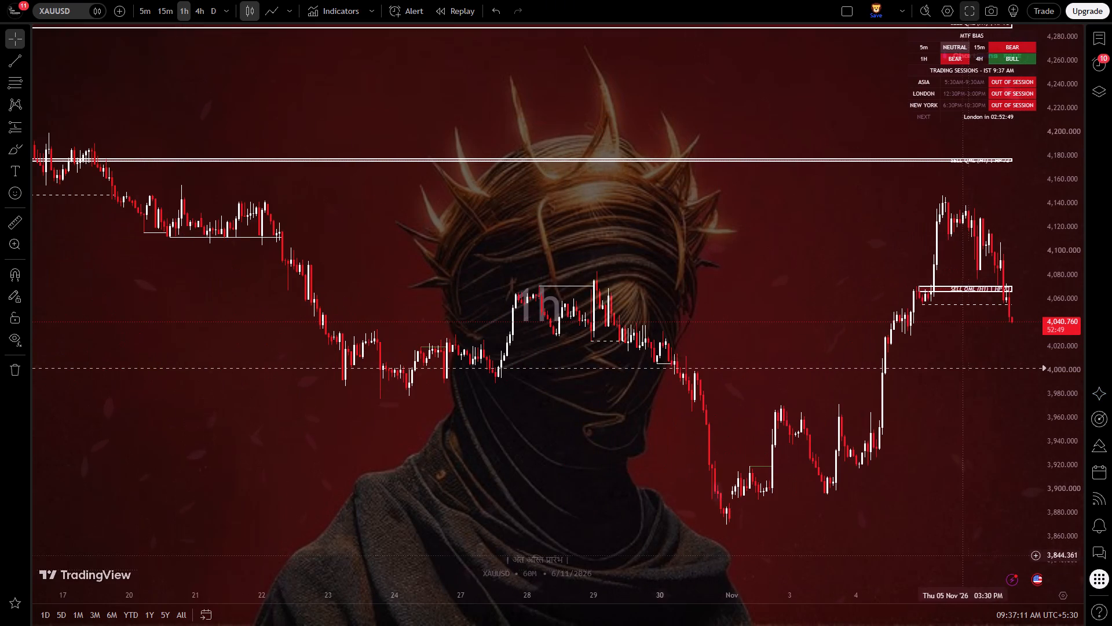
pyautogui.moveTo(957, 549); pyautogui.dragTo(740, 543)
pyautogui.moveTo(1069, 531); pyautogui.dragTo(1069, 455)
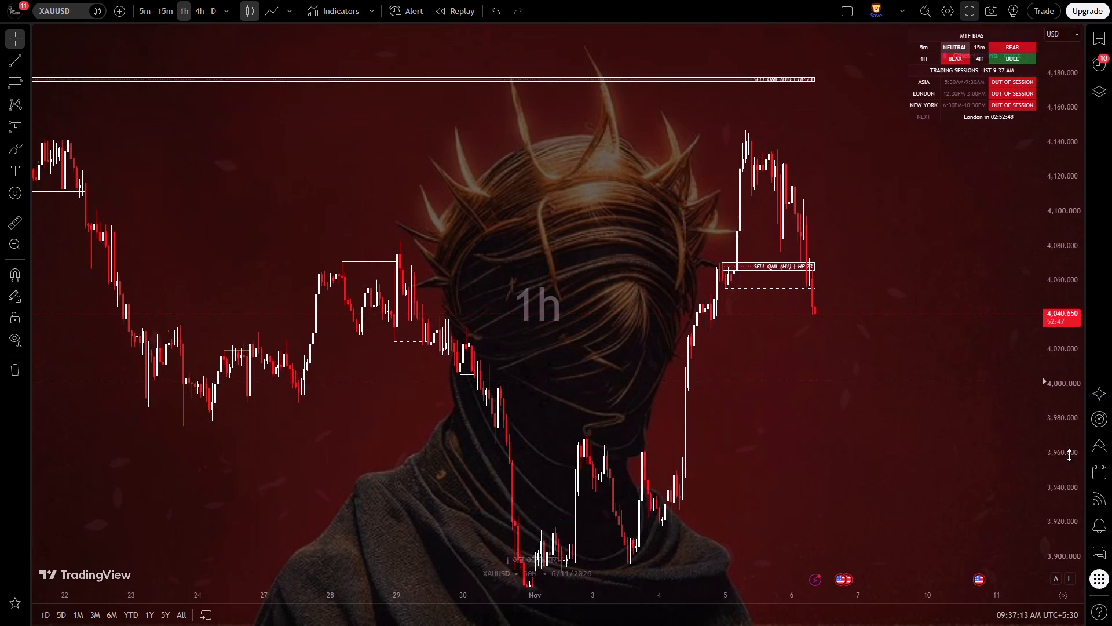
pyautogui.moveTo(1069, 455); pyautogui.dragTo(1069, 454)
pyautogui.moveTo(969, 501); pyautogui.dragTo(961, 461)
pyautogui.moveTo(1062, 428); pyautogui.dragTo(1060, 444)
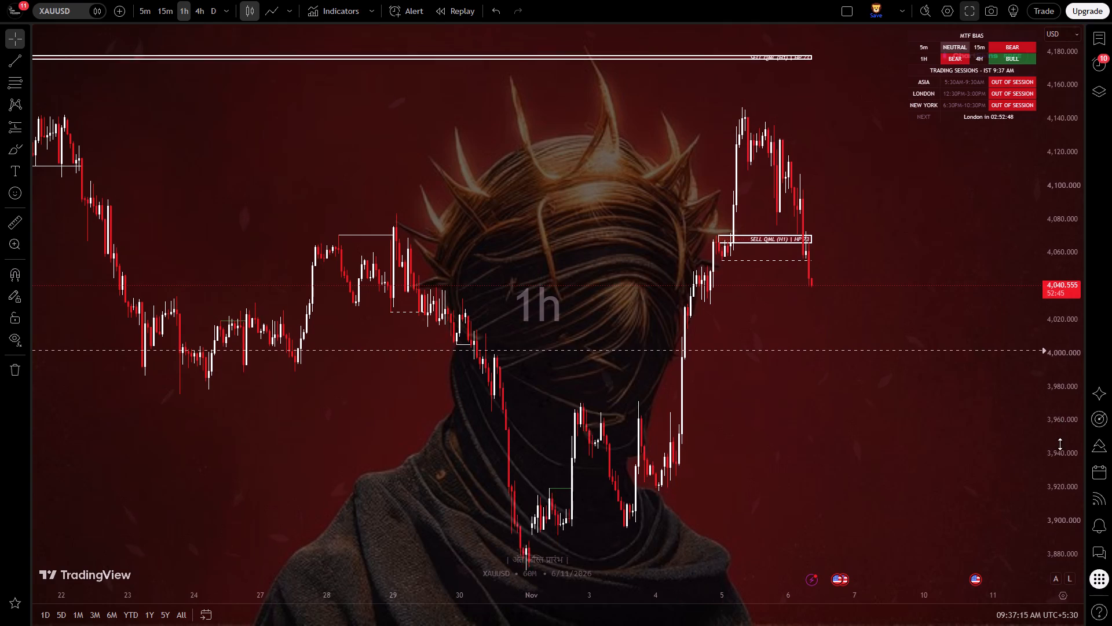
pyautogui.moveTo(1060, 444); pyautogui.dragTo(1055, 453)
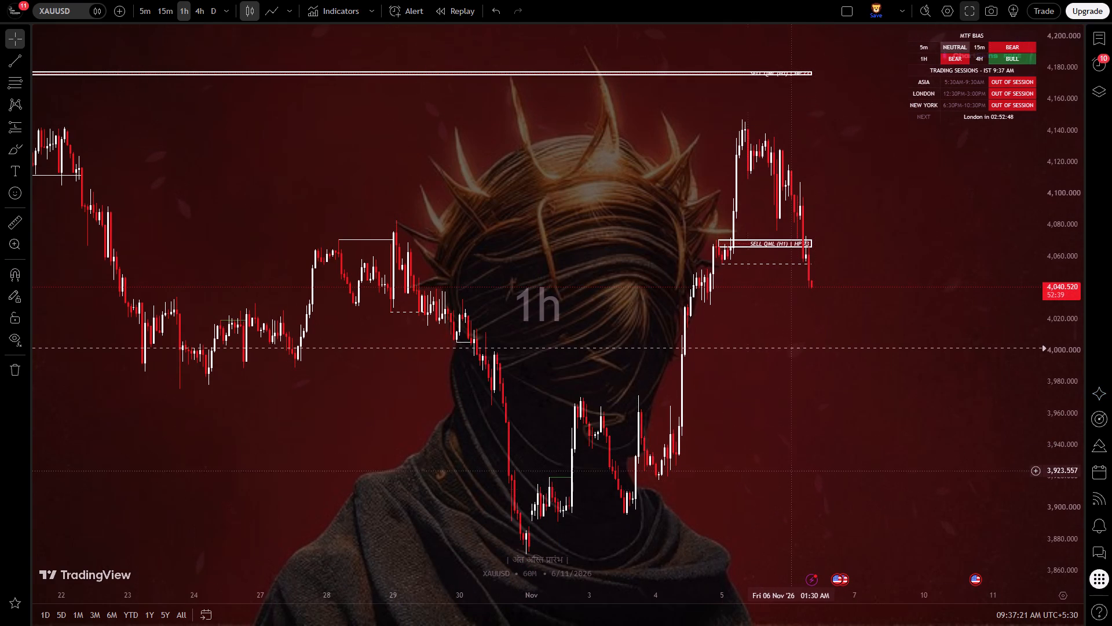
# Enable Supply And Demand 1, SBR, RBS, DB, DT and ISS 4 levels in the zone indicator's inputs and apply them.
pyautogui.doubleClick(991, 92)
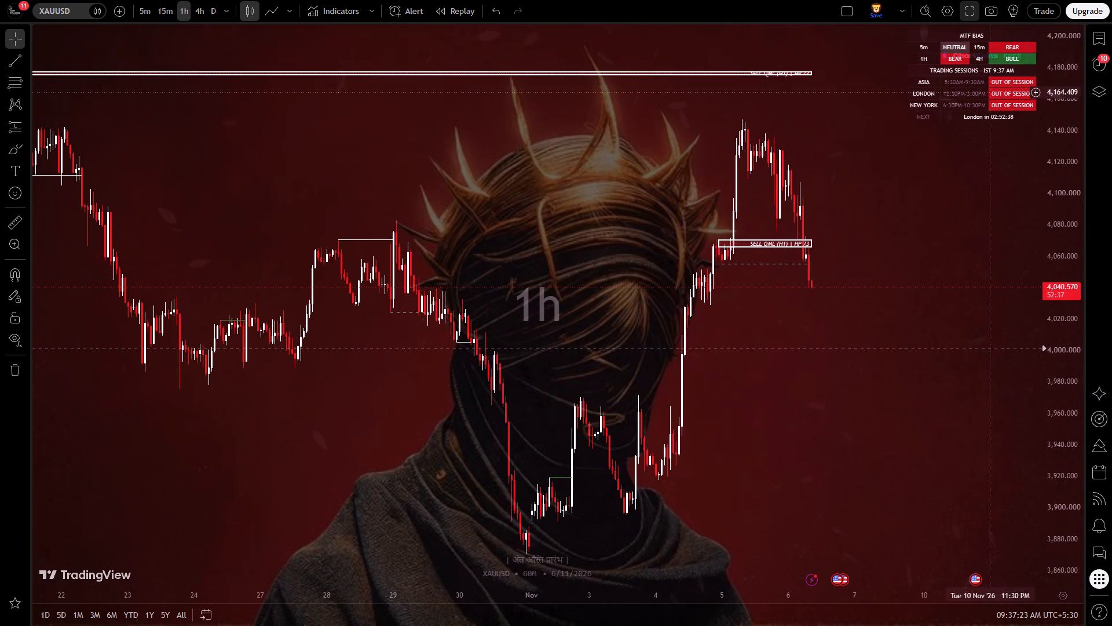
pyautogui.scroll(-2, 438, 378)
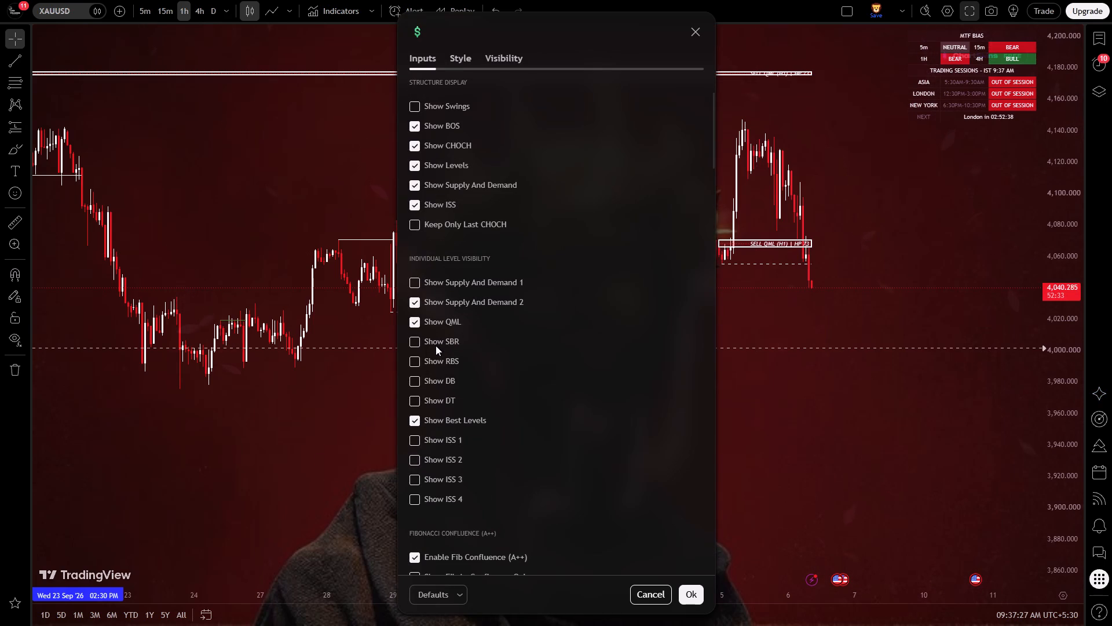
pyautogui.click(437, 341)
pyautogui.click(433, 365)
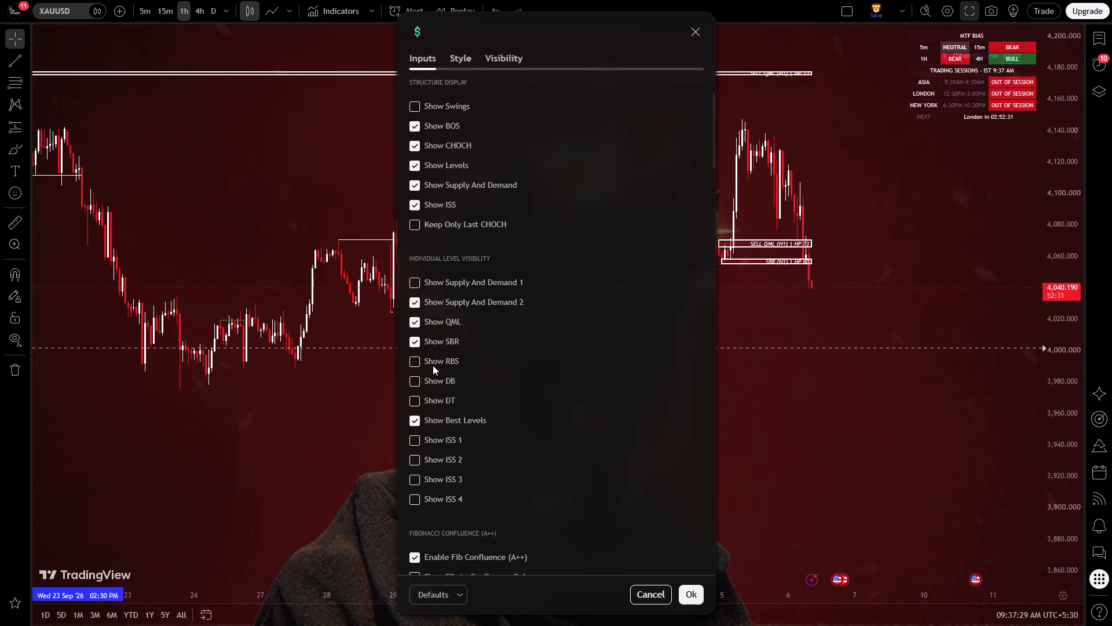
pyautogui.click(499, 285)
pyautogui.click(441, 380)
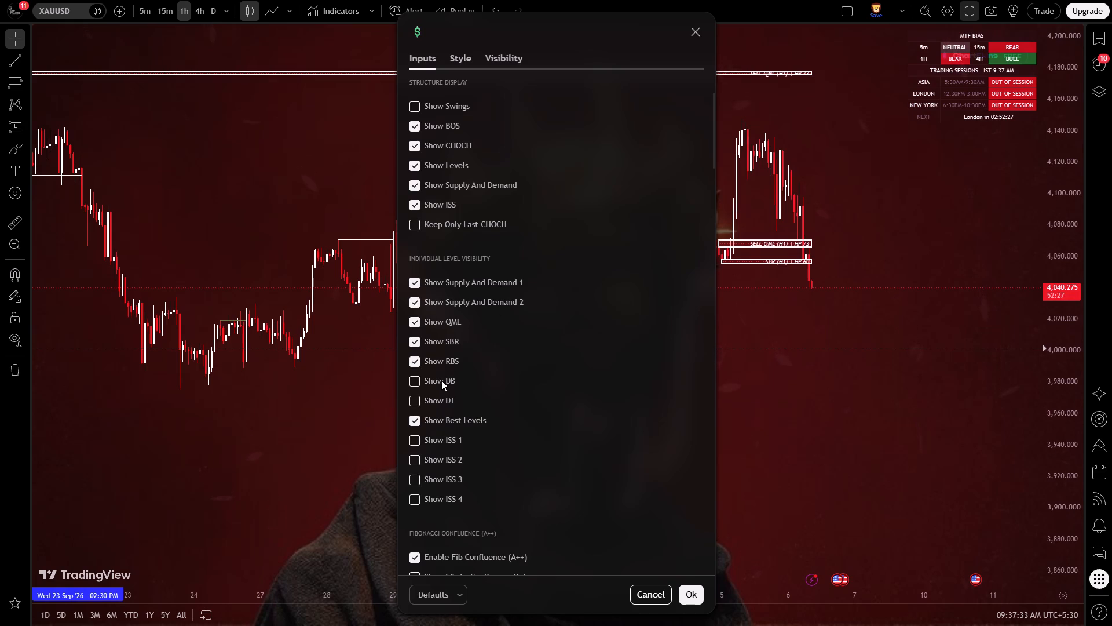
pyautogui.click(444, 397)
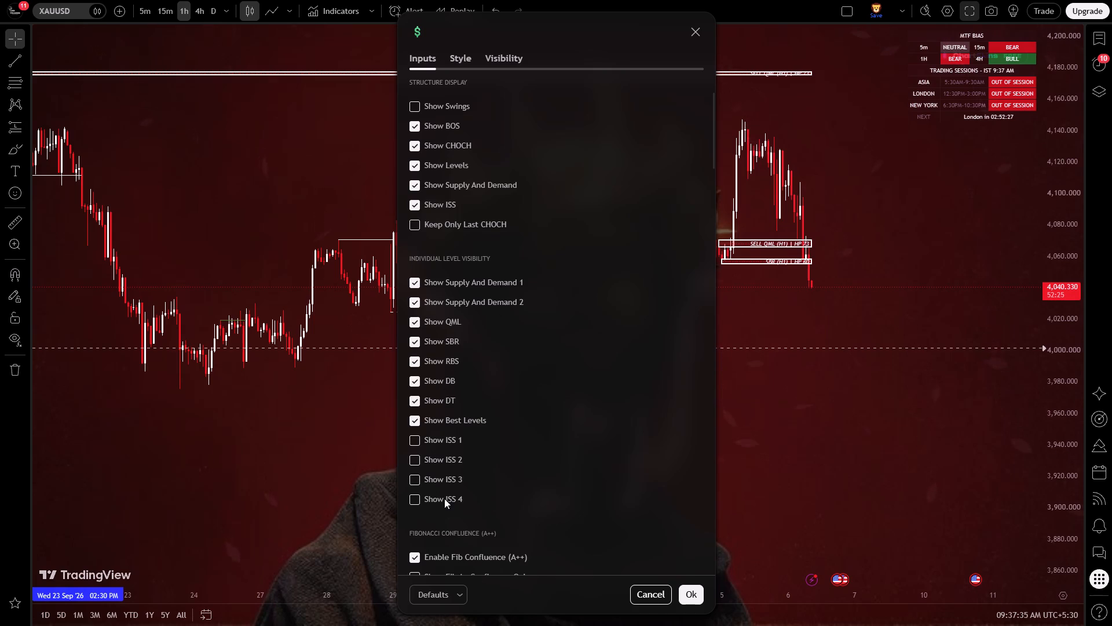
pyautogui.click(444, 498)
pyautogui.scroll(-5, 539, 446)
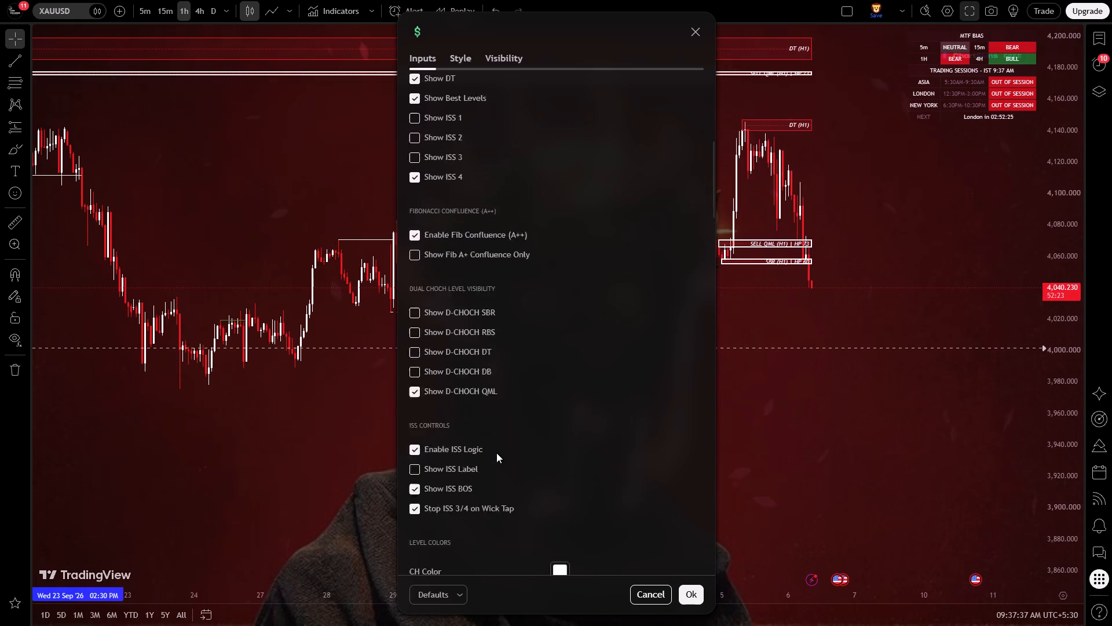
pyautogui.scroll(-10, 496, 453)
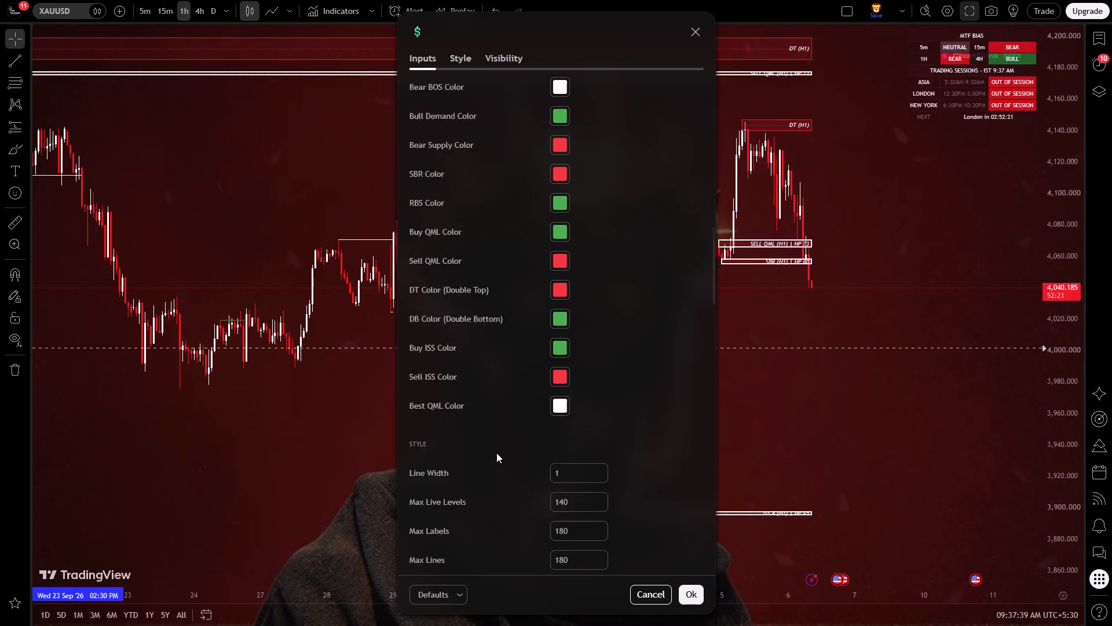
pyautogui.scroll(-1, 496, 453)
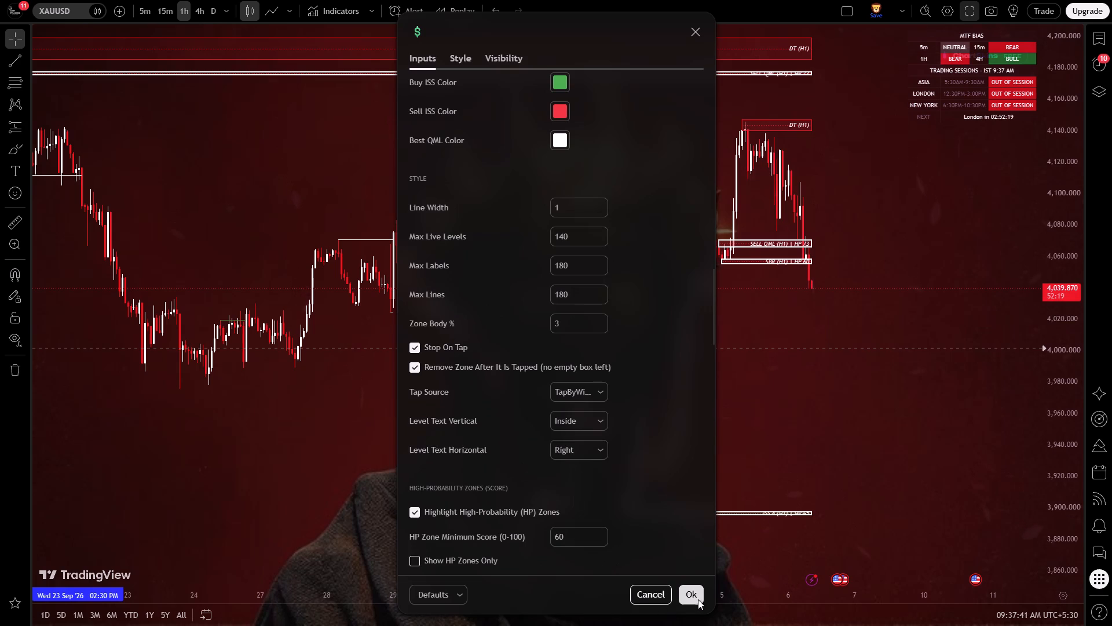
pyautogui.click(697, 599)
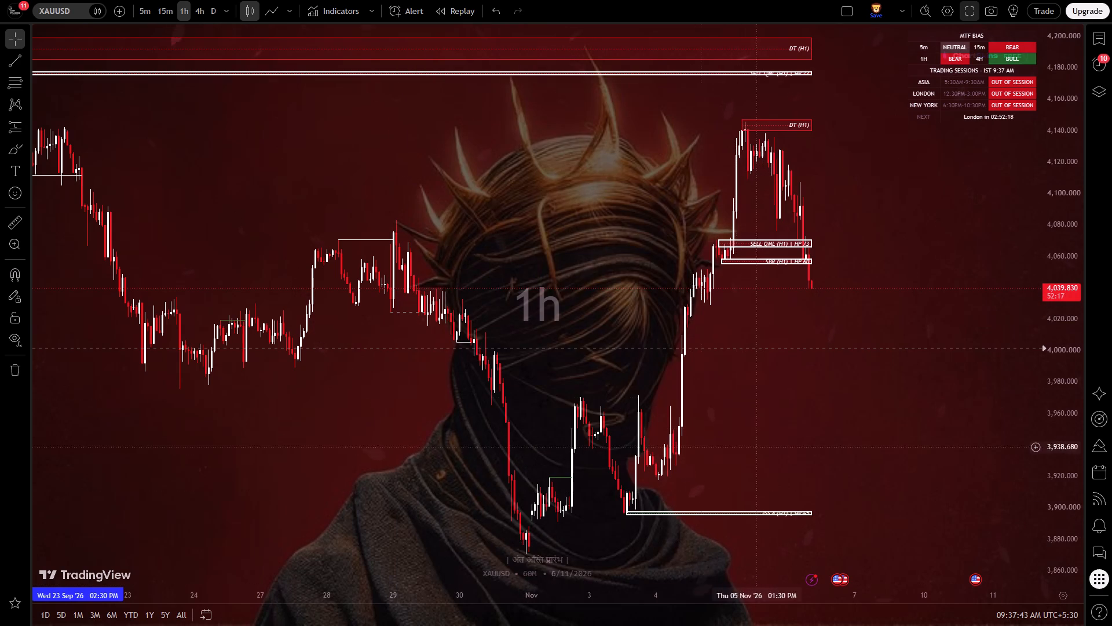
# Switch XAUUSD to the 4-hour timeframe and frame the latest candles with the BUY QML and DB zones.
pyautogui.click(196, 14)
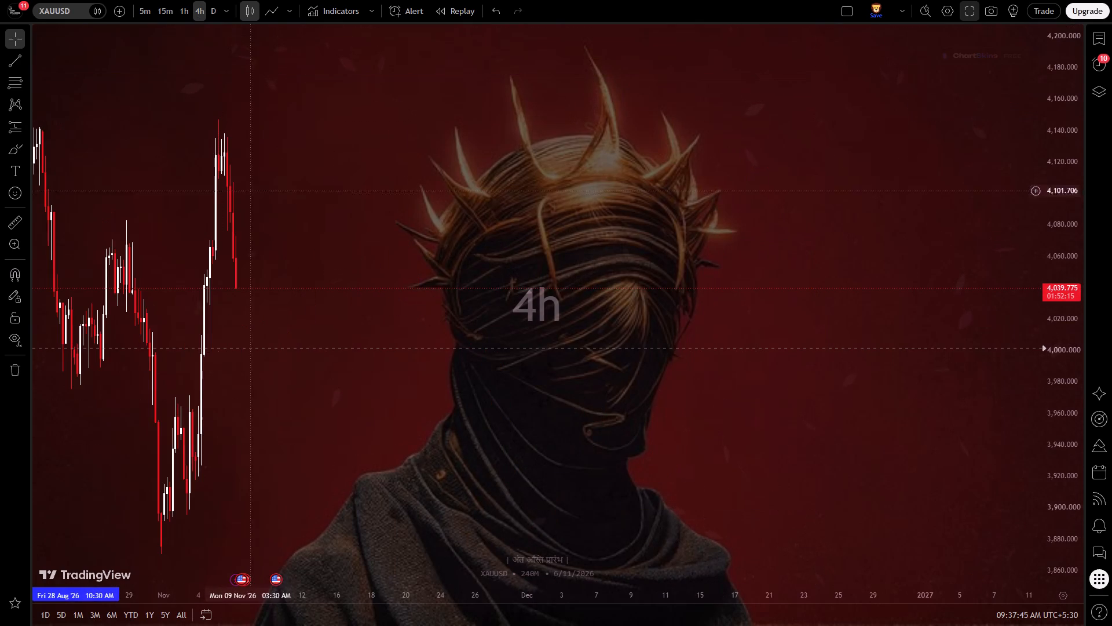
pyautogui.moveTo(270, 390); pyautogui.dragTo(509, 374)
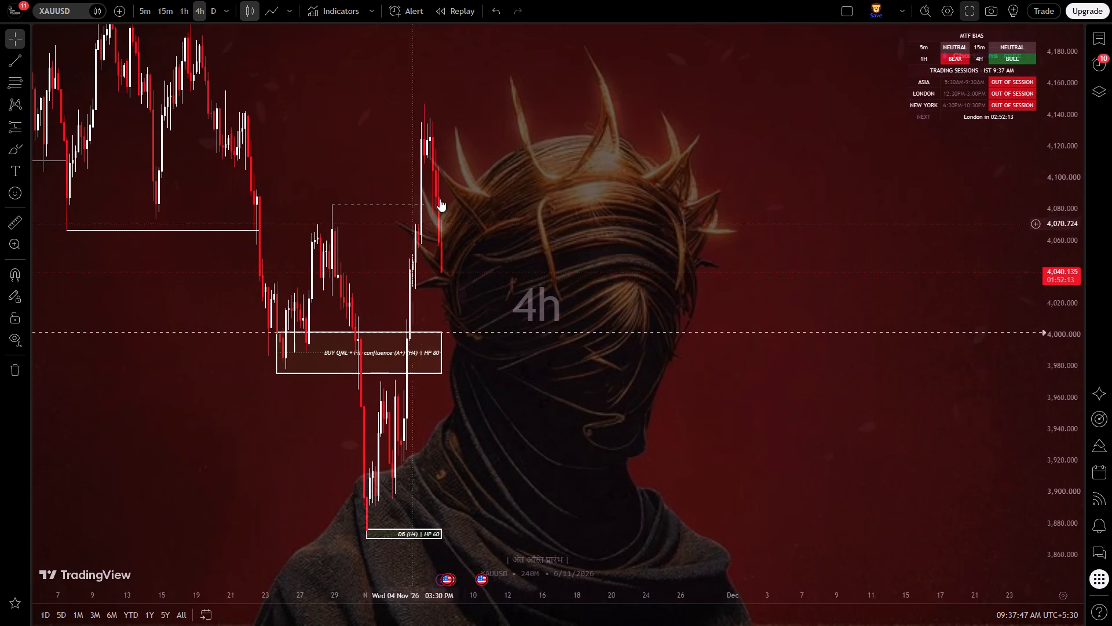
pyautogui.moveTo(479, 237); pyautogui.dragTo(716, 239)
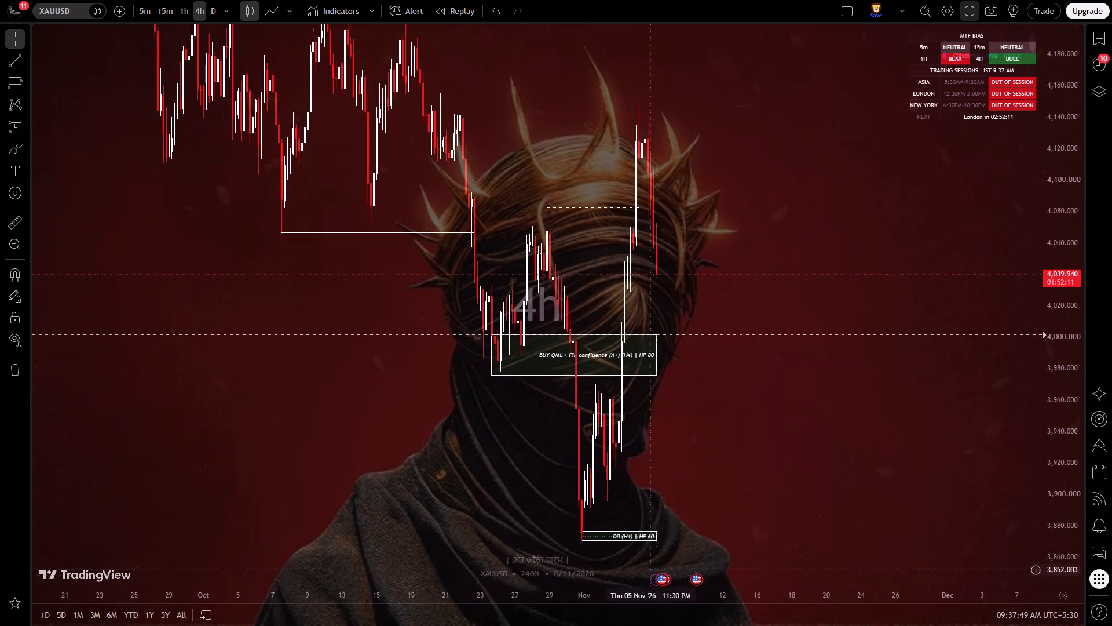
pyautogui.moveTo(624, 591); pyautogui.dragTo(393, 584)
pyautogui.moveTo(485, 490); pyautogui.dragTo(642, 490)
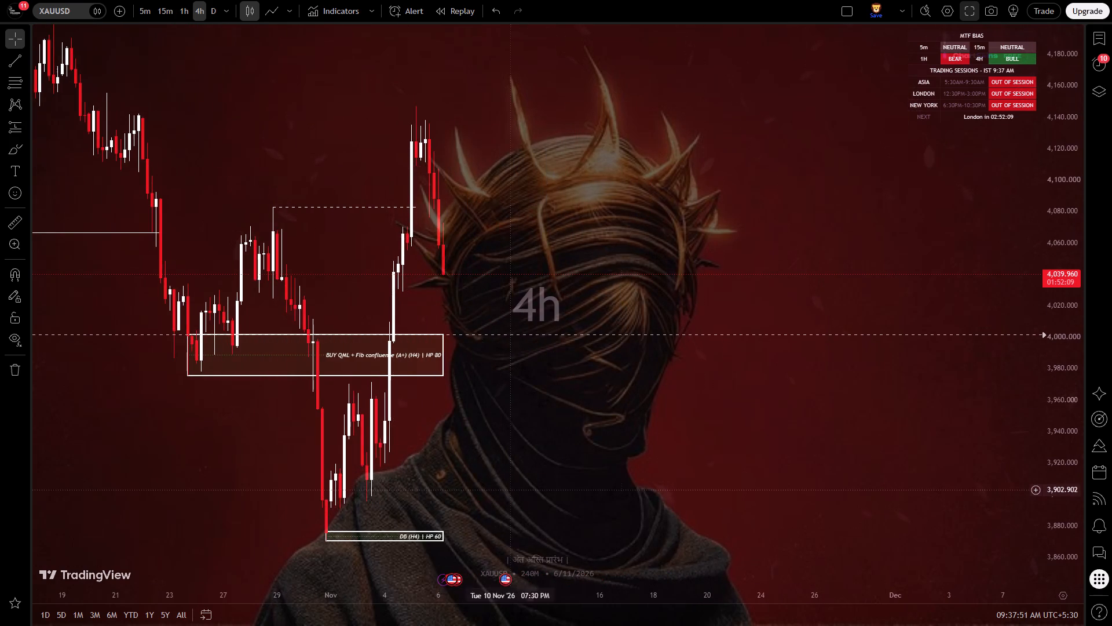
pyautogui.moveTo(642, 490); pyautogui.dragTo(810, 479)
pyautogui.moveTo(761, 461); pyautogui.dragTo(711, 496)
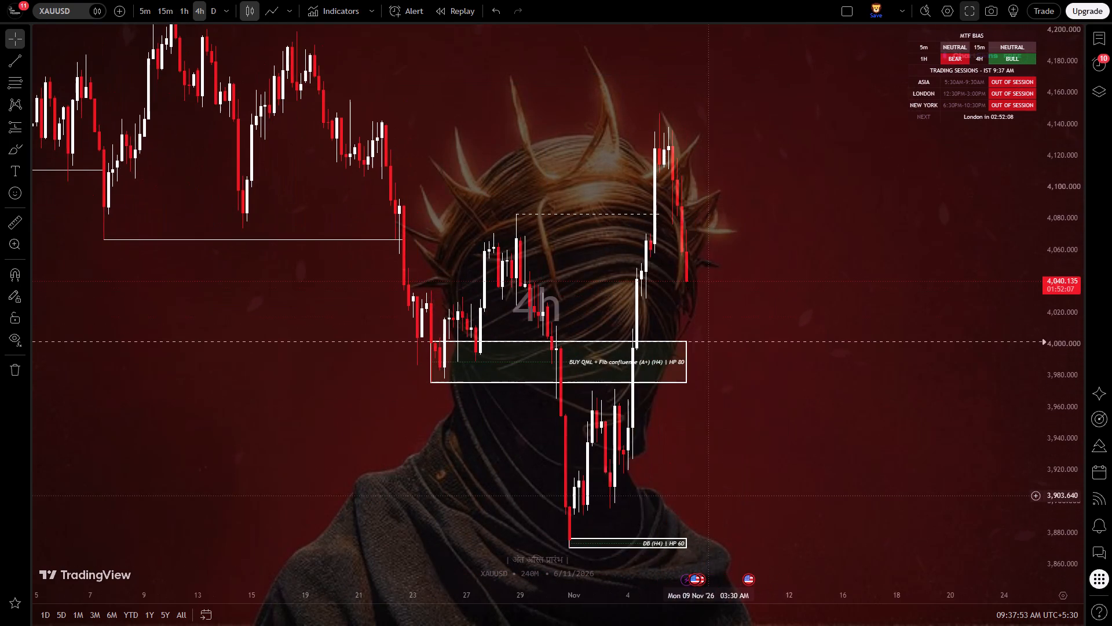
pyautogui.moveTo(709, 524); pyautogui.dragTo(654, 507)
pyautogui.click(648, 501)
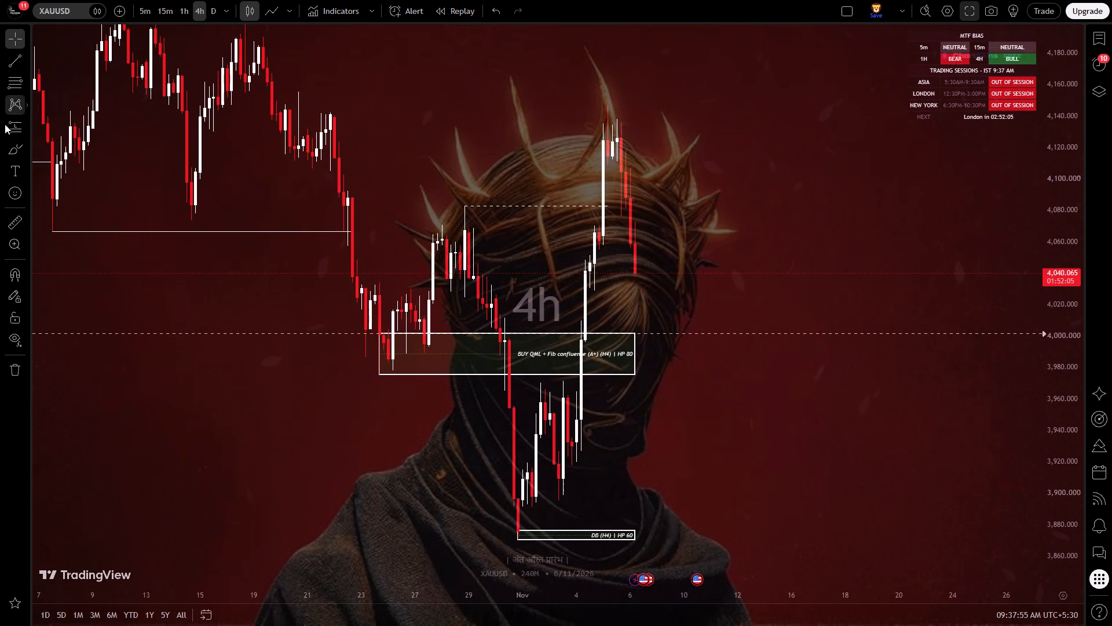
# Place a long position with entry at the H4 BUY QML zone's upper edge, about 4,002.489, using the 1:2 drawing template.
pyautogui.click(4, 126)
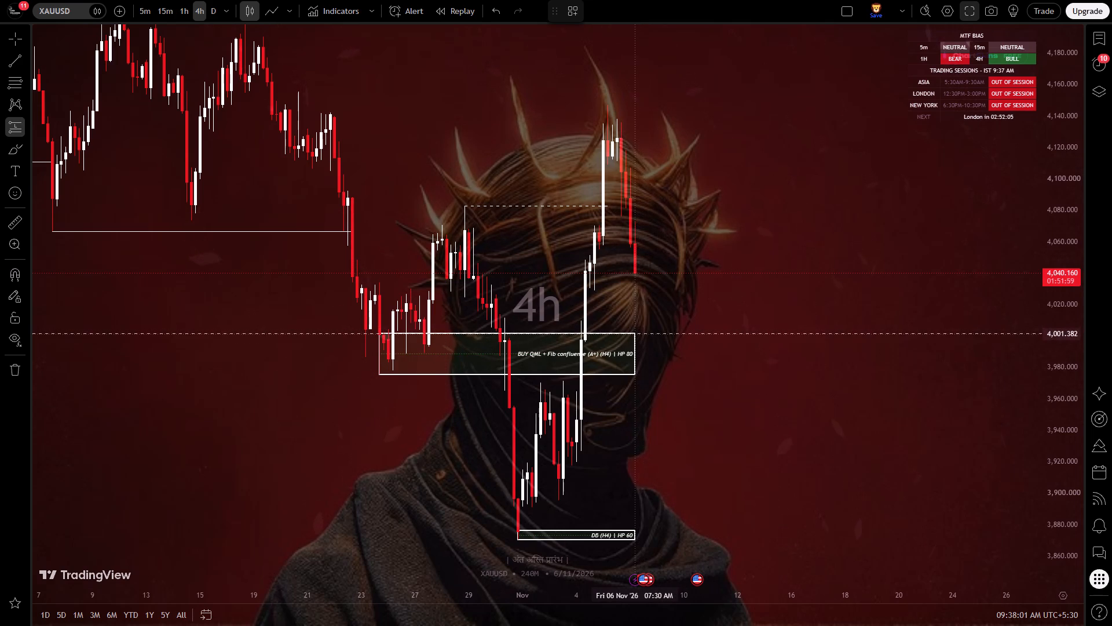
pyautogui.click(634, 332)
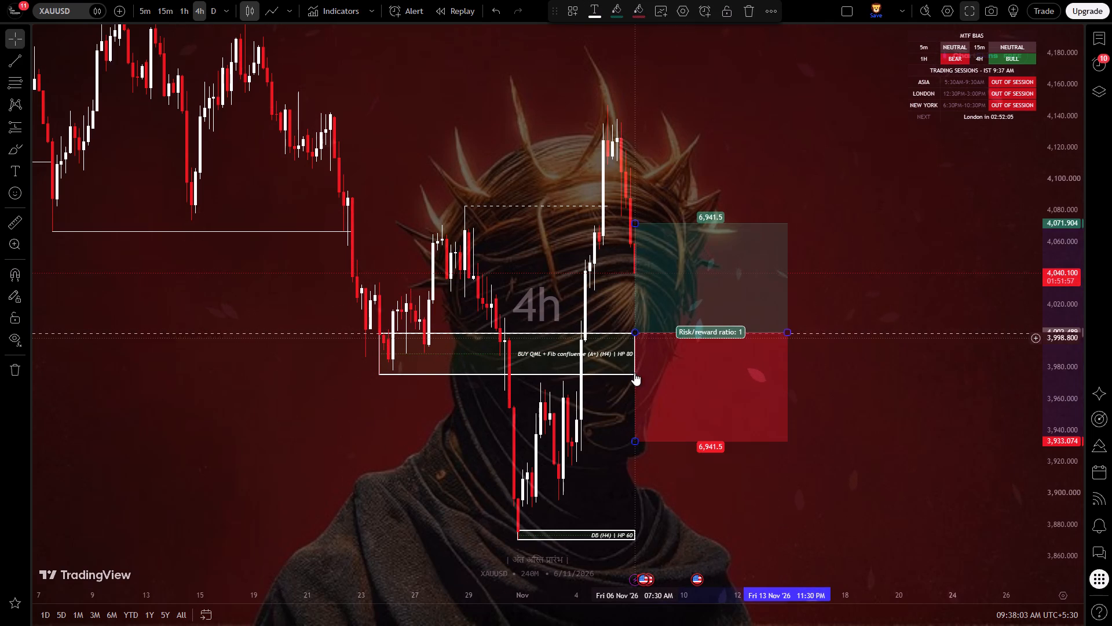
pyautogui.click(568, 9)
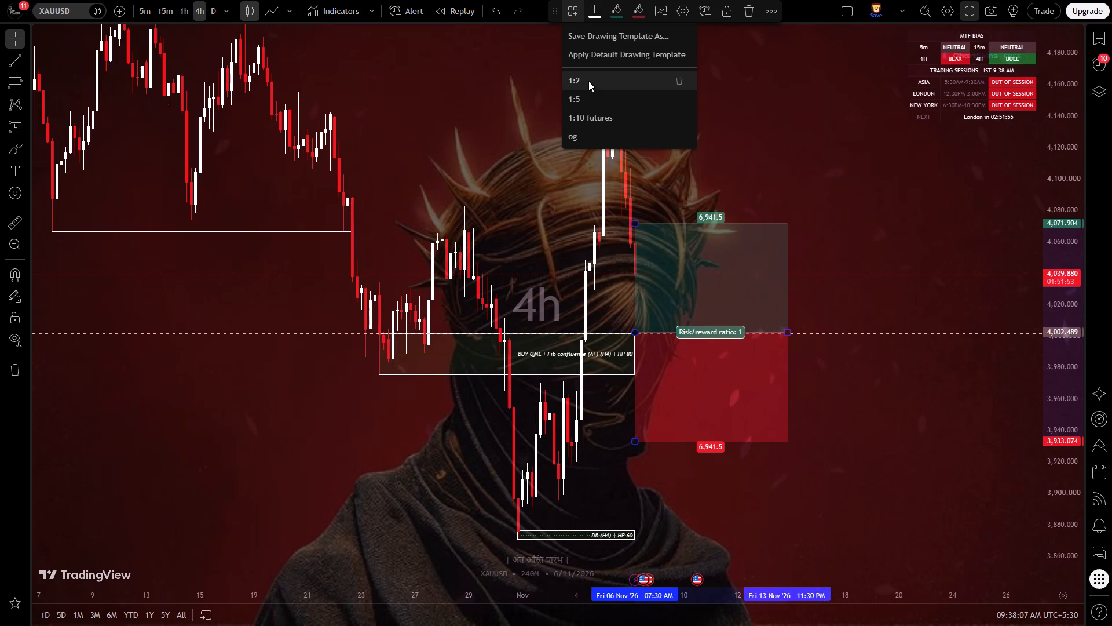
pyautogui.click(588, 81)
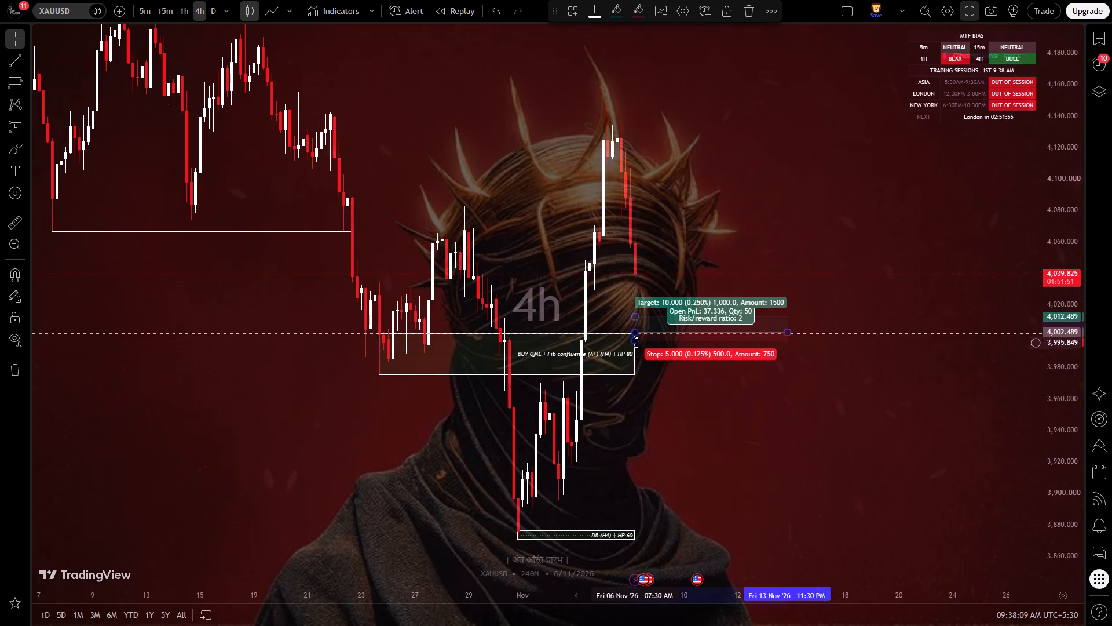
# Set the long position's stop at the BUY QML zone's lower edge, about 3,975.195, and its target at the HP 72 Supply Zone's lower edge, about 4,208.669.
pyautogui.moveTo(637, 343); pyautogui.dragTo(653, 375)
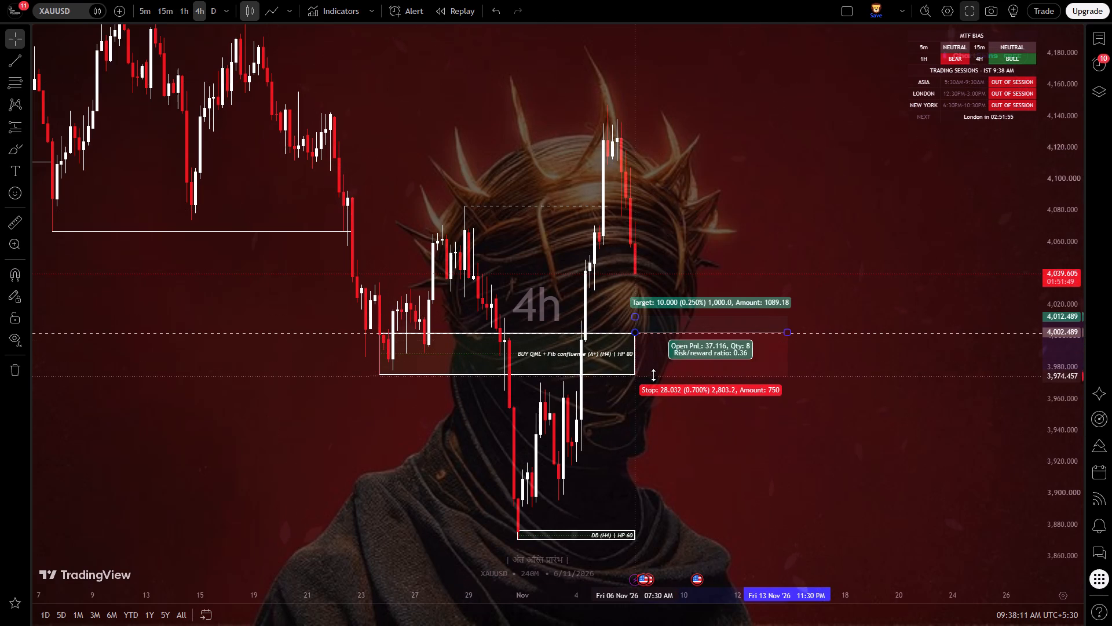
pyautogui.moveTo(653, 375); pyautogui.dragTo(655, 375)
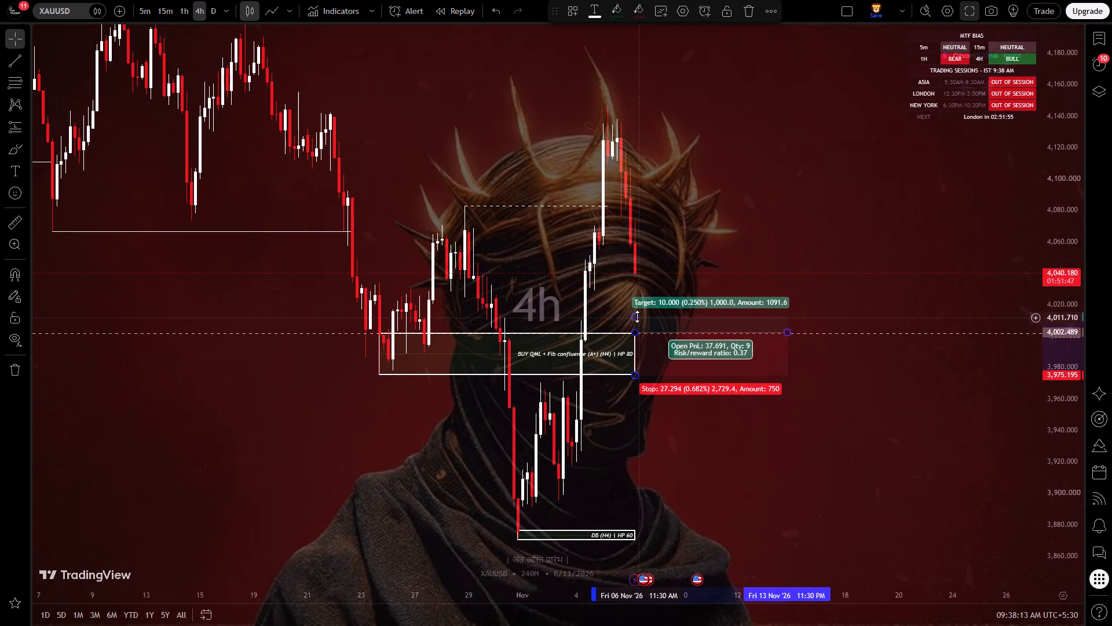
pyautogui.moveTo(637, 316); pyautogui.dragTo(641, 51)
pyautogui.moveTo(897, 143); pyautogui.dragTo(891, 263)
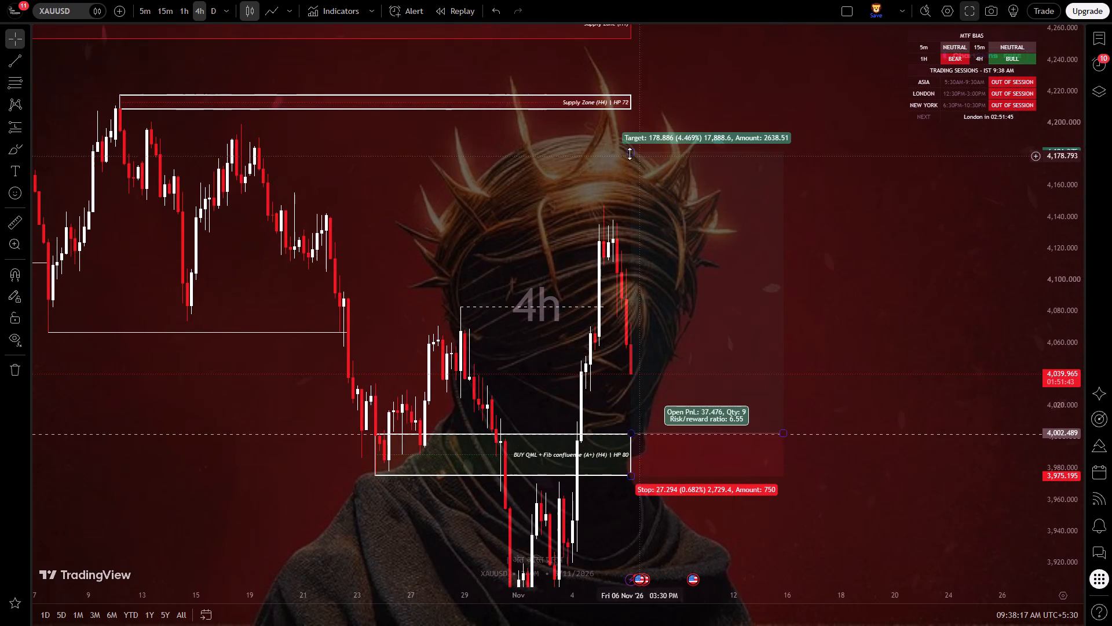
pyautogui.moveTo(631, 150); pyautogui.dragTo(669, 109)
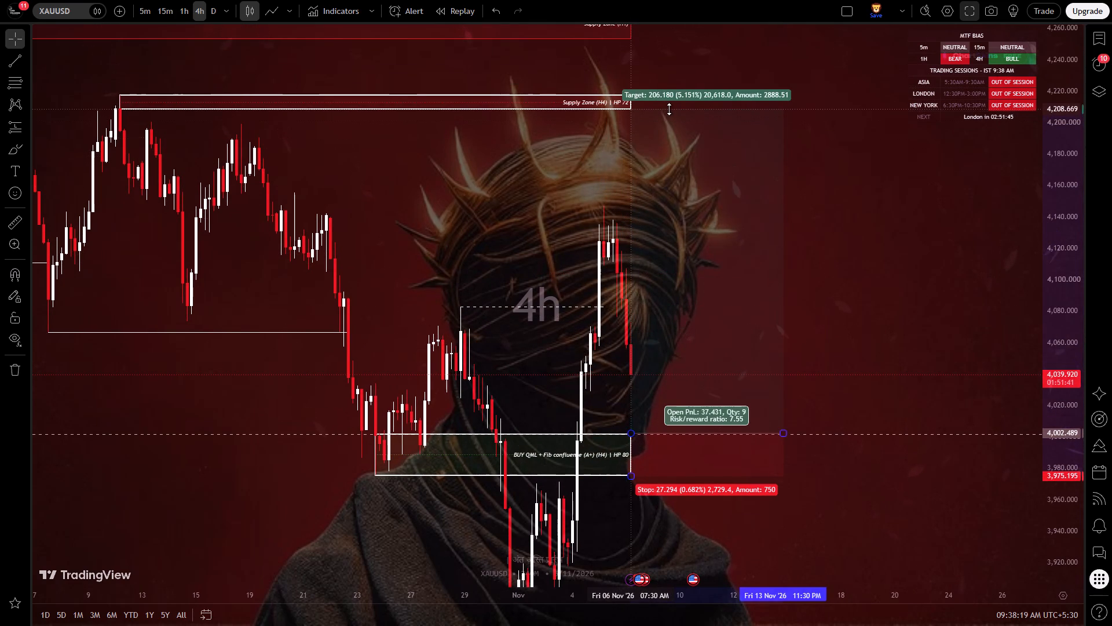
pyautogui.moveTo(669, 109); pyautogui.dragTo(677, 110)
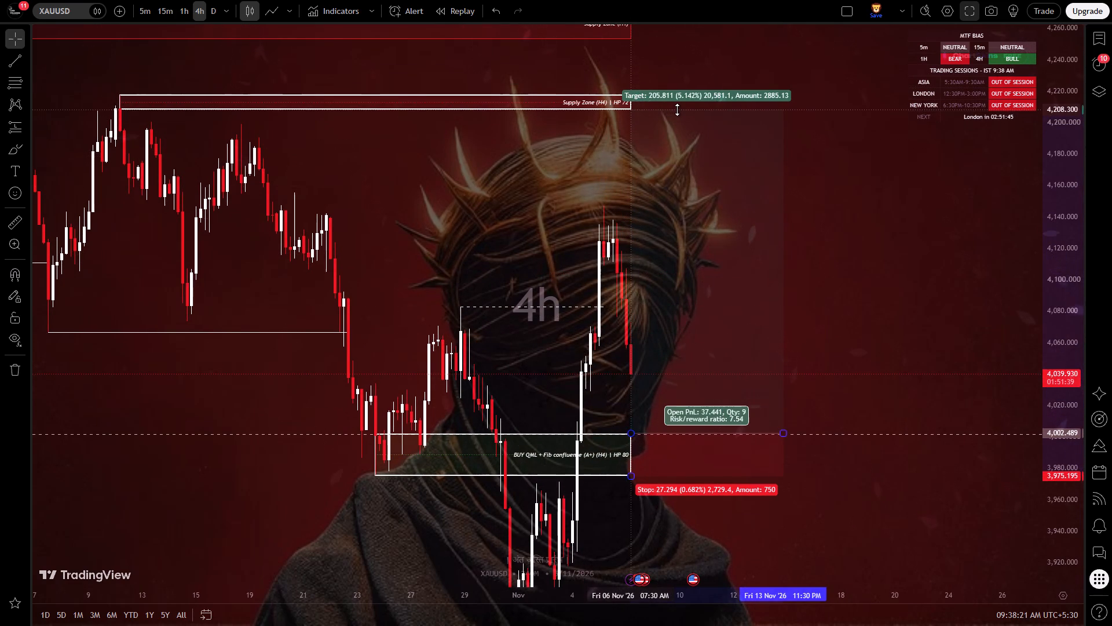
pyautogui.moveTo(677, 110); pyautogui.dragTo(684, 109)
# Set the opacity of the long position's stop color to 50%.
pyautogui.click(680, 10)
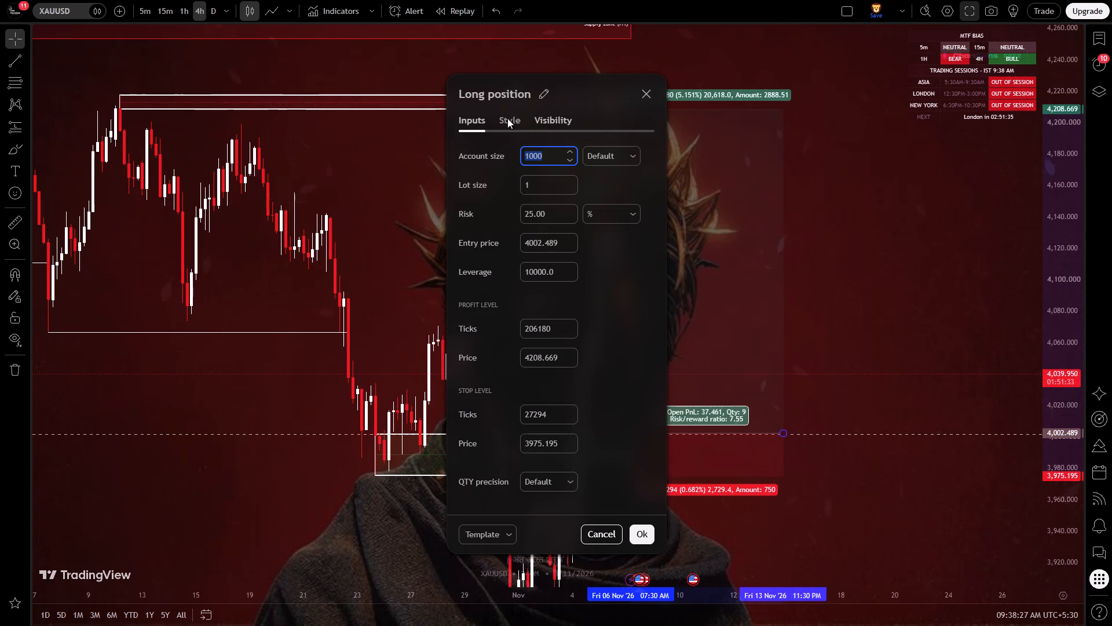
pyautogui.click(507, 118)
pyautogui.click(530, 193)
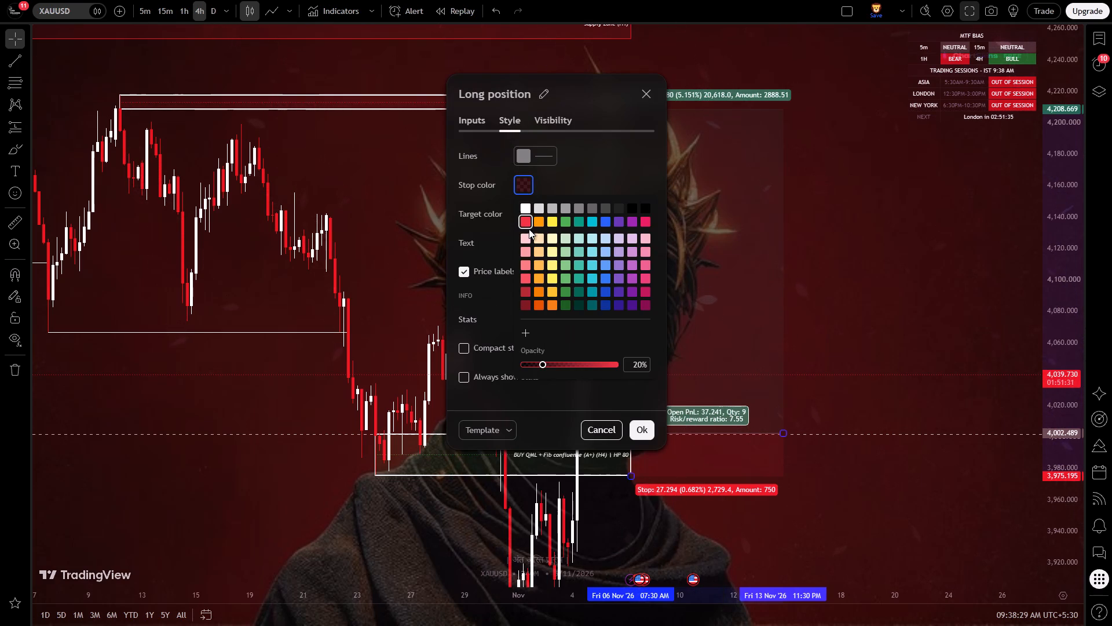
pyautogui.click(569, 360)
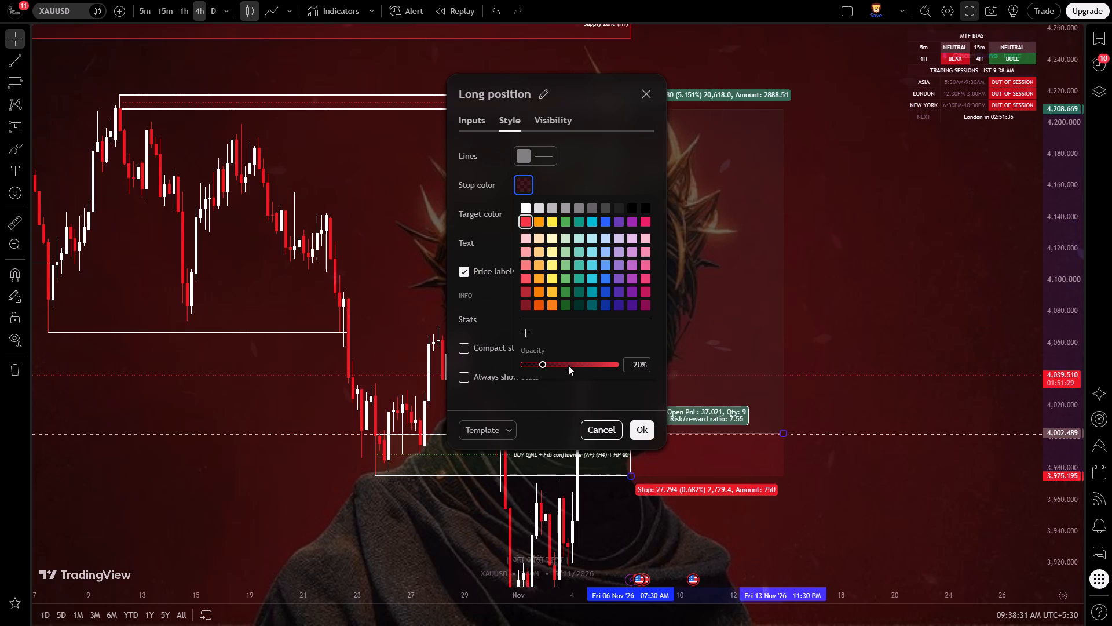
pyautogui.click(568, 365)
pyautogui.press('Right')
pyautogui.press('Right')
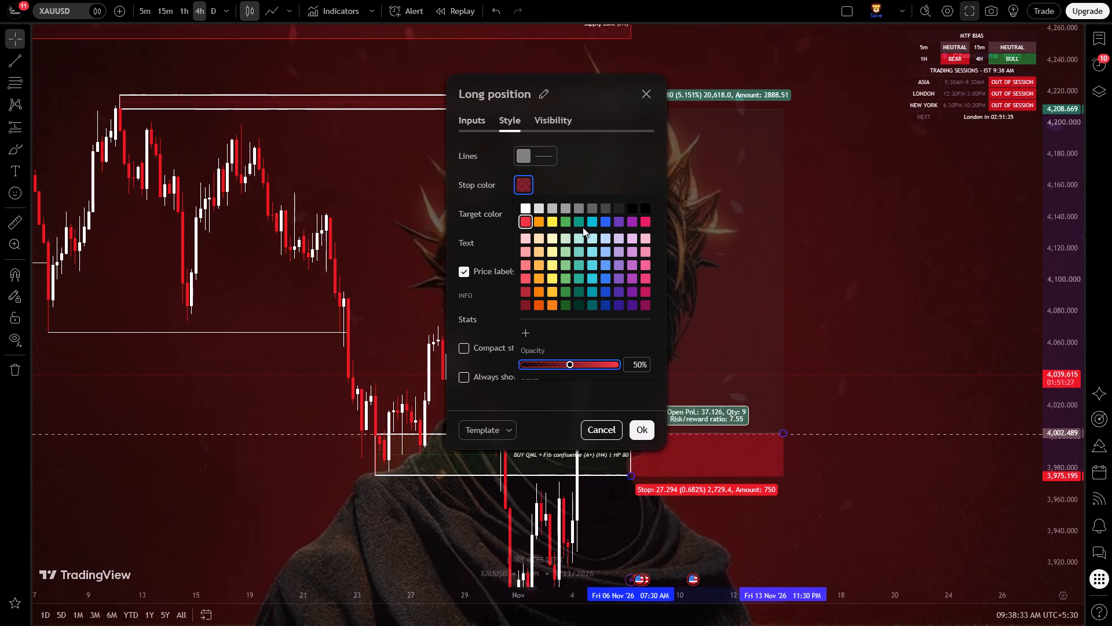
pyautogui.click(603, 177)
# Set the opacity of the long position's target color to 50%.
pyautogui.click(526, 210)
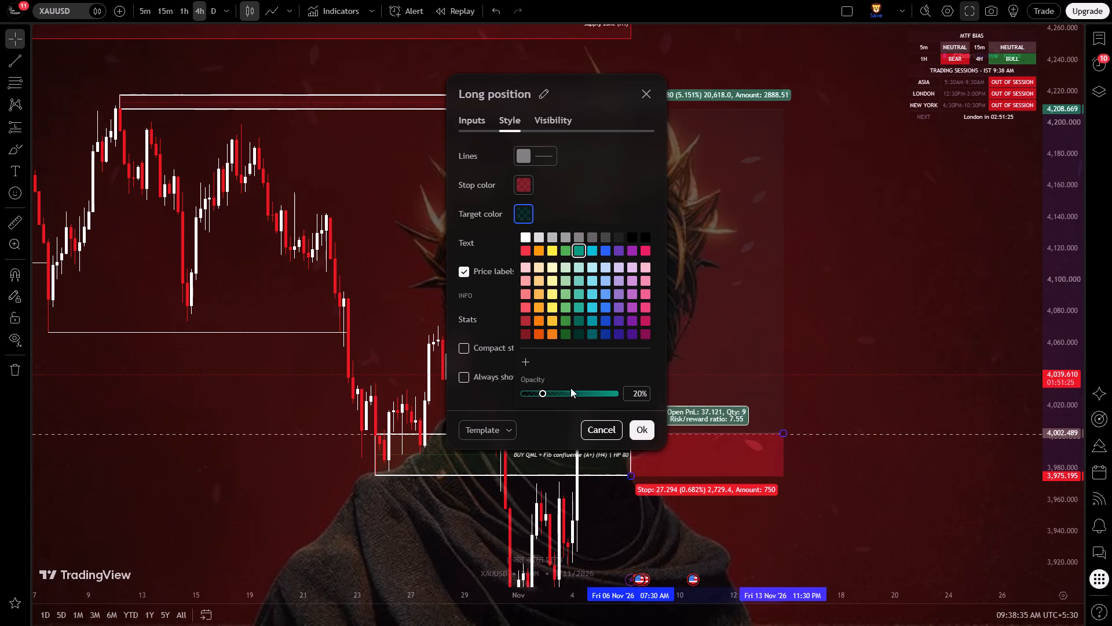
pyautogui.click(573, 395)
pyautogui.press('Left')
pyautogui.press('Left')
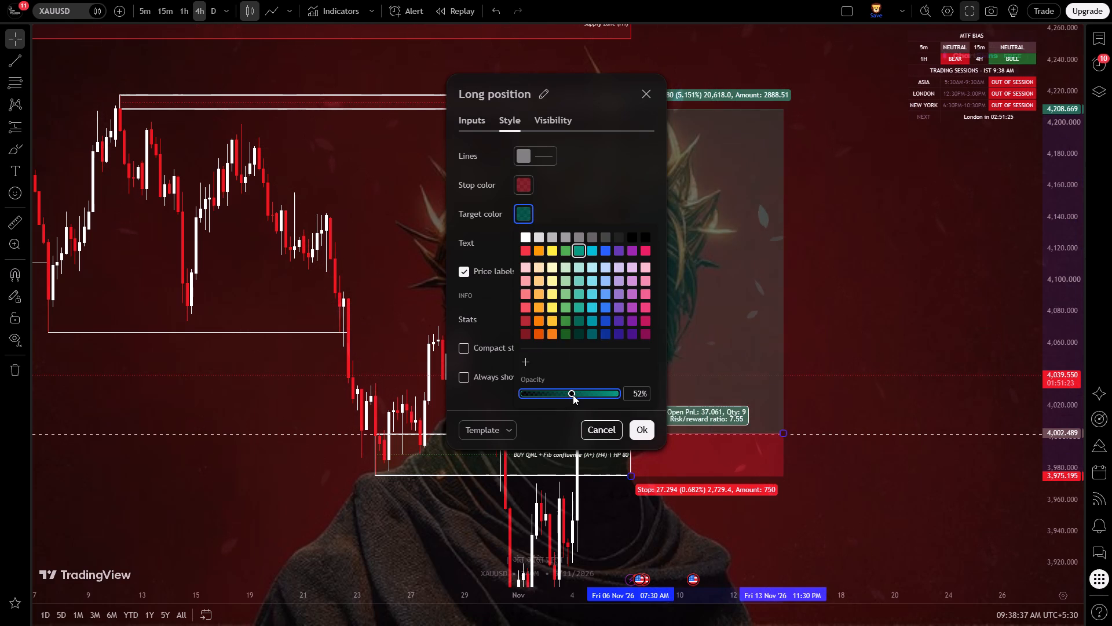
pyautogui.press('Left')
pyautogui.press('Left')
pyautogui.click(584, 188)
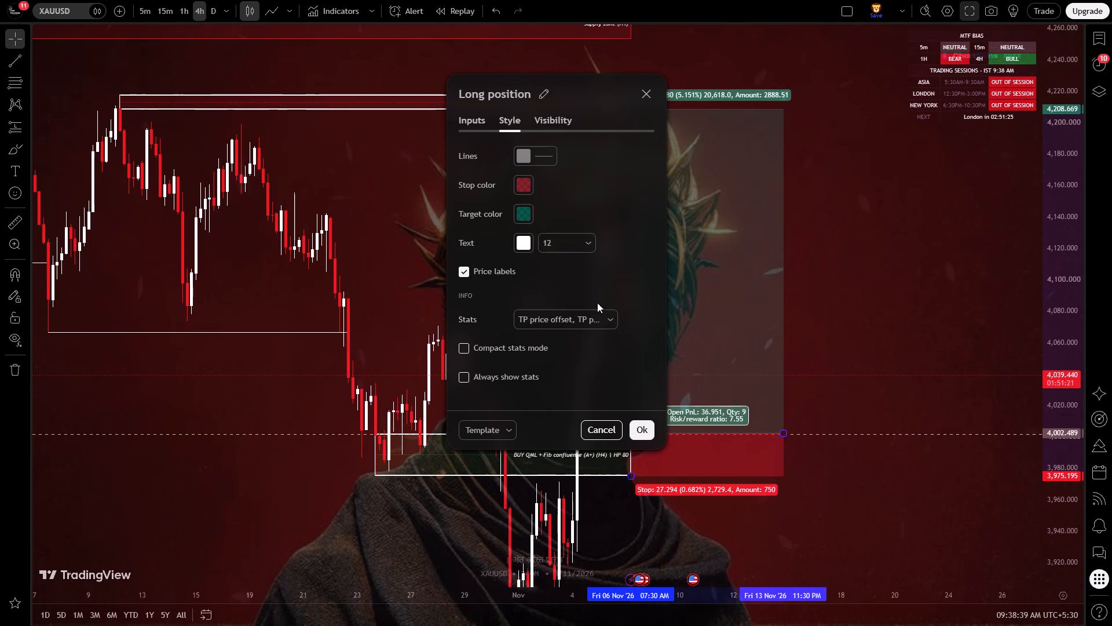
# Set the opacity of the long position's target color to 70%.
pyautogui.click(515, 218)
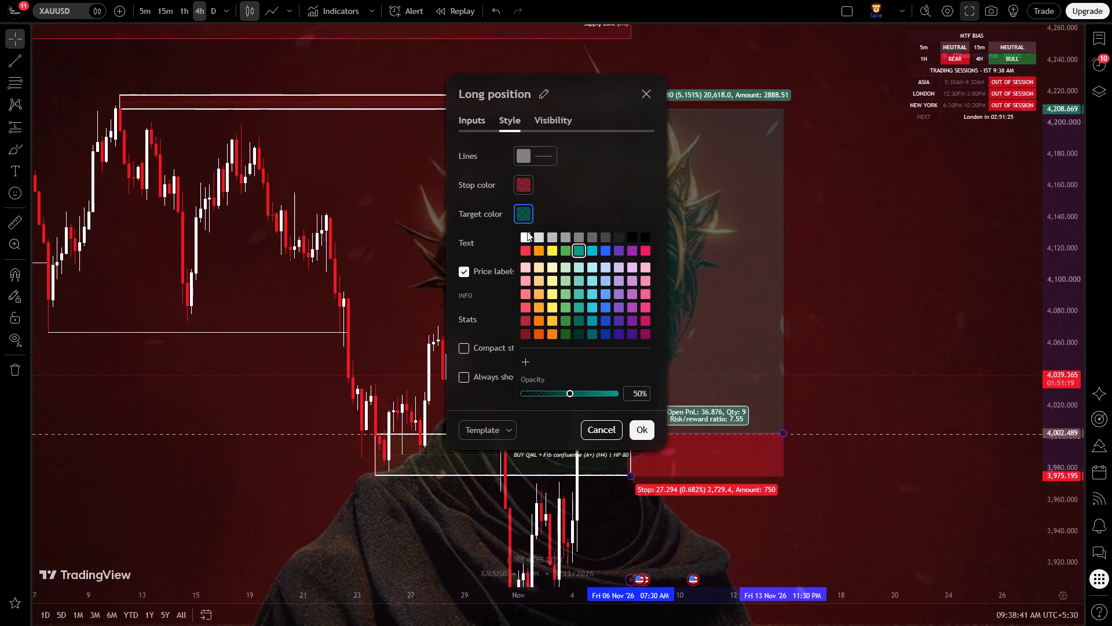
pyautogui.moveTo(568, 391); pyautogui.dragTo(590, 394)
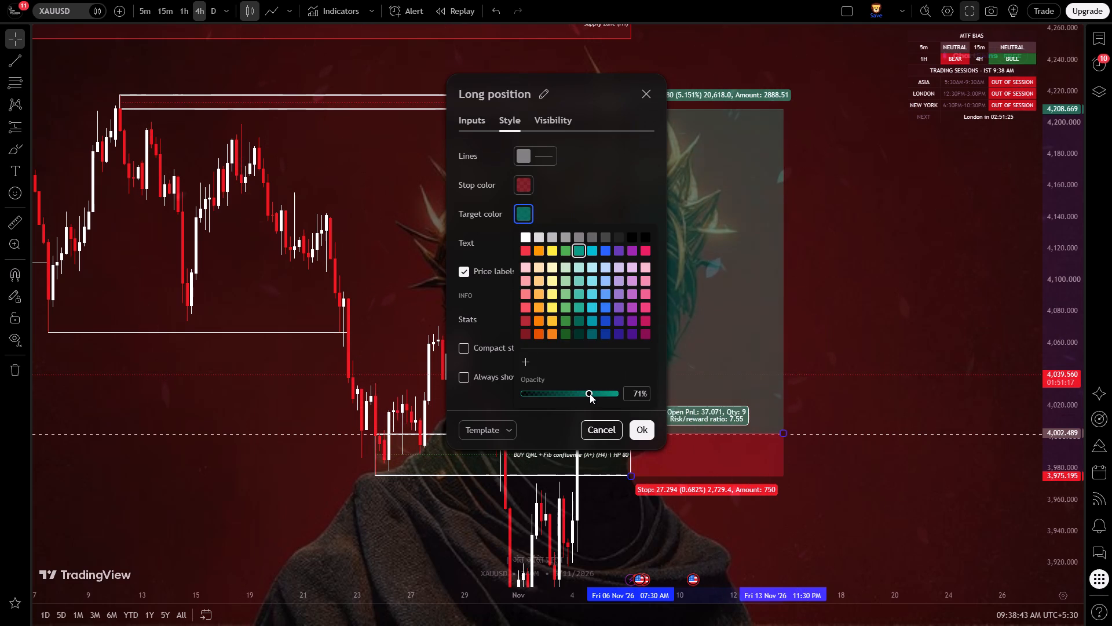
pyautogui.moveTo(590, 394); pyautogui.dragTo(585, 396)
pyautogui.click(640, 395)
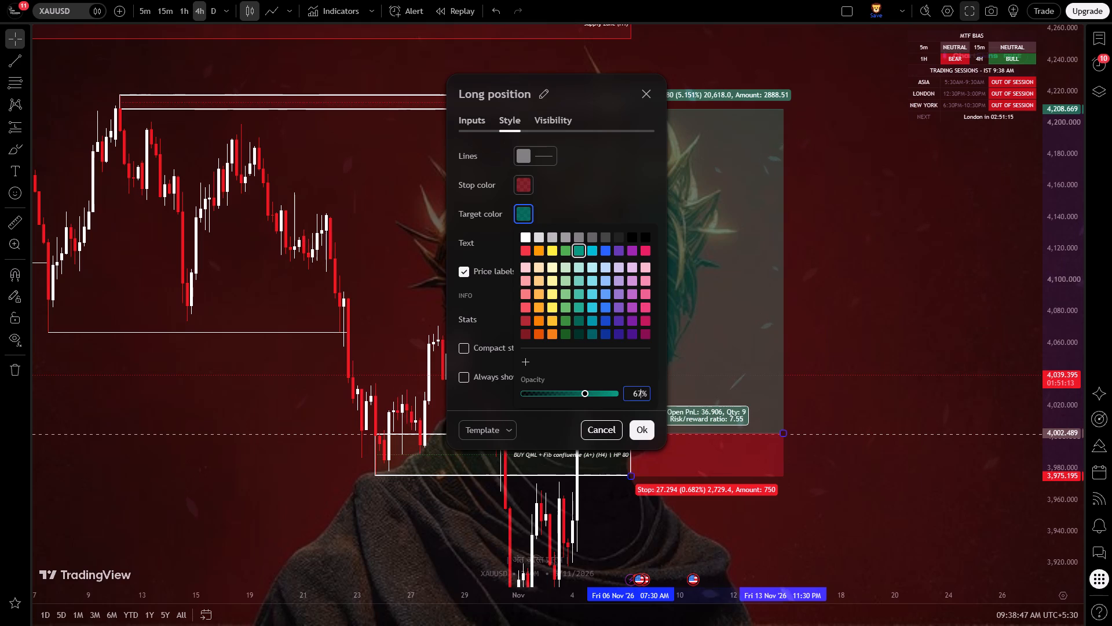
pyautogui.press('BackSpace')
pyautogui.press('BackSpace')
pyautogui.write('70')
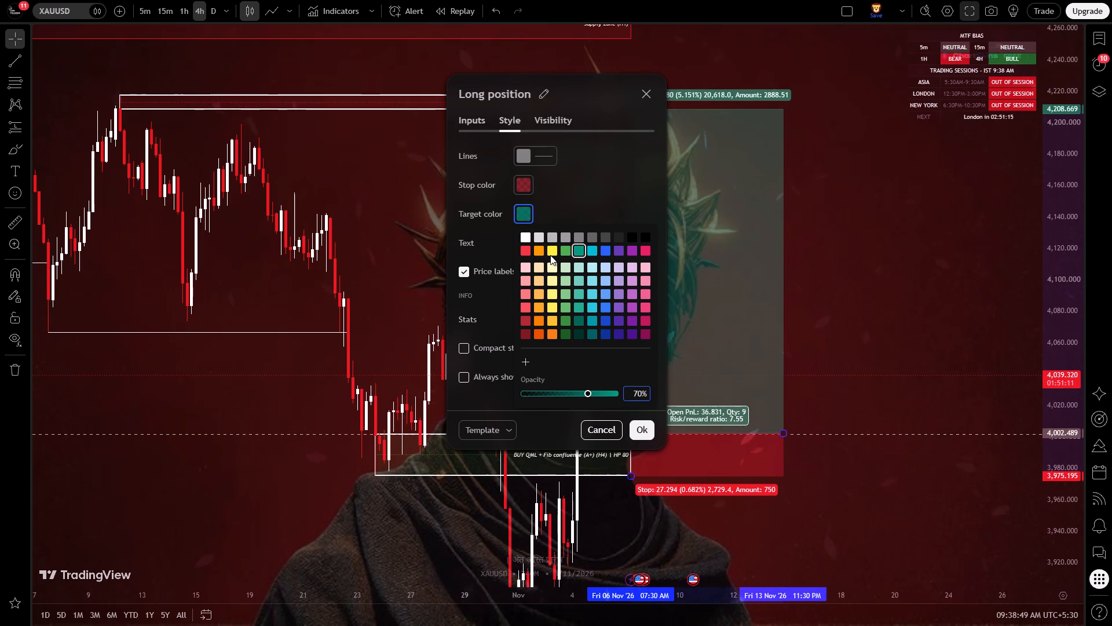
pyautogui.click(557, 209)
# Set the opacity of the long position's stop color to 30% and apply the style settings.
pyautogui.click(525, 179)
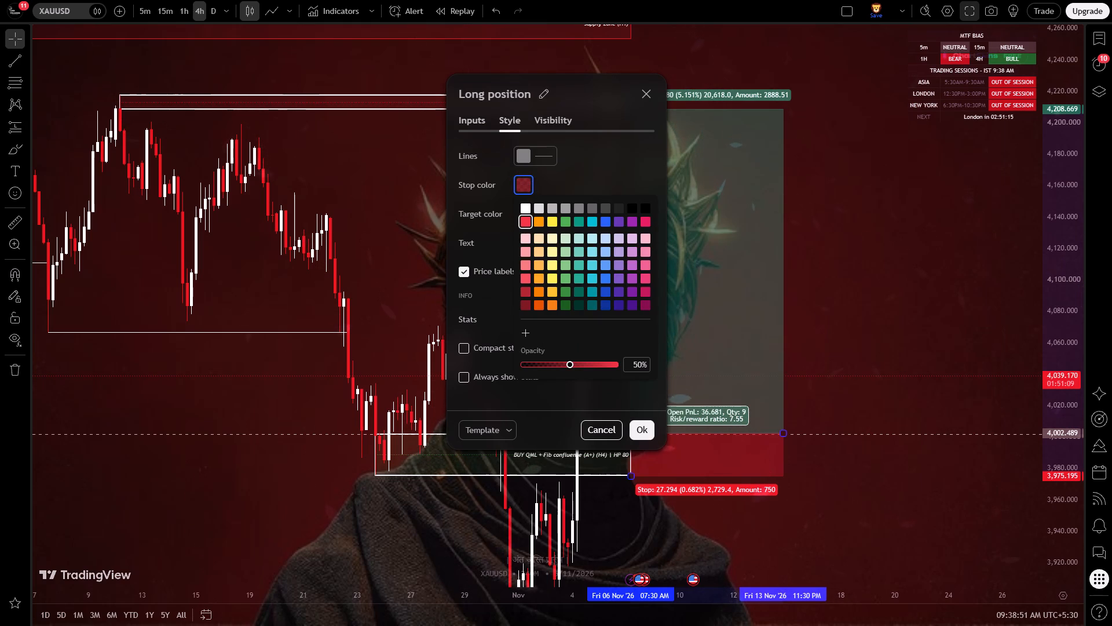
pyautogui.click(637, 366)
pyautogui.press('BackSpace')
pyautogui.press('3')
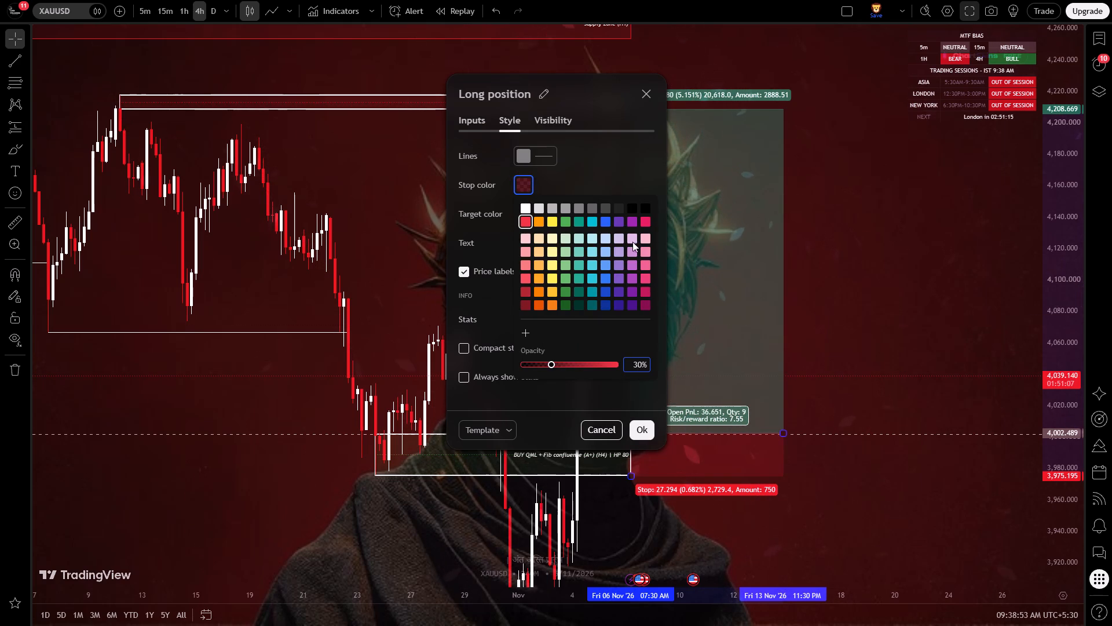
pyautogui.click(617, 175)
pyautogui.click(641, 430)
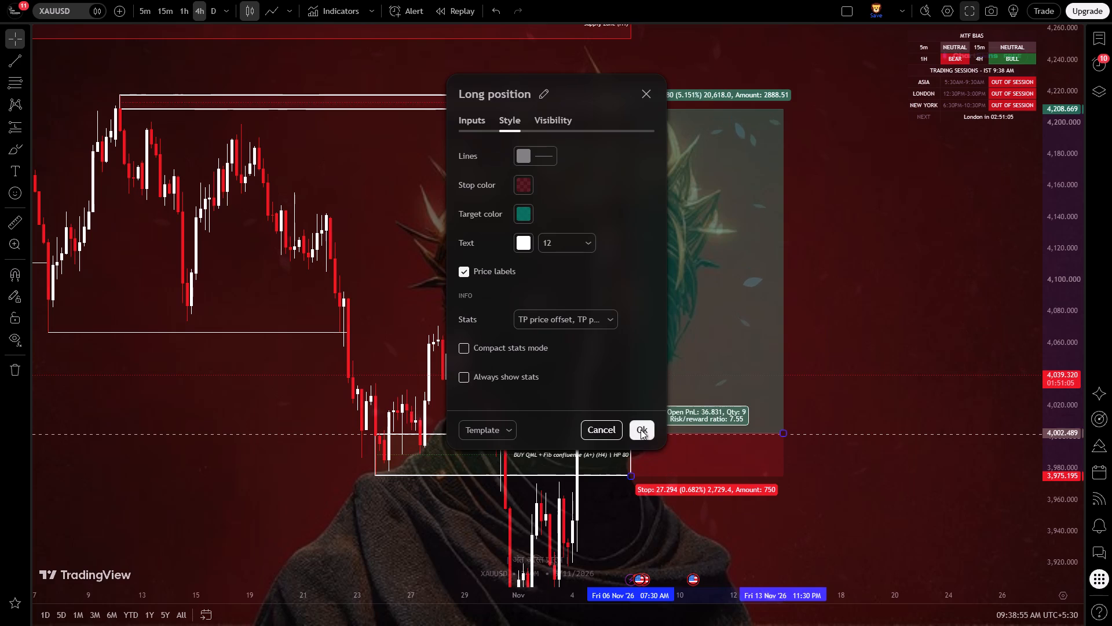
pyautogui.click(690, 512)
# Nudge the whole long position slightly lower, to an entry of about 4,001.382.
pyautogui.click(689, 467)
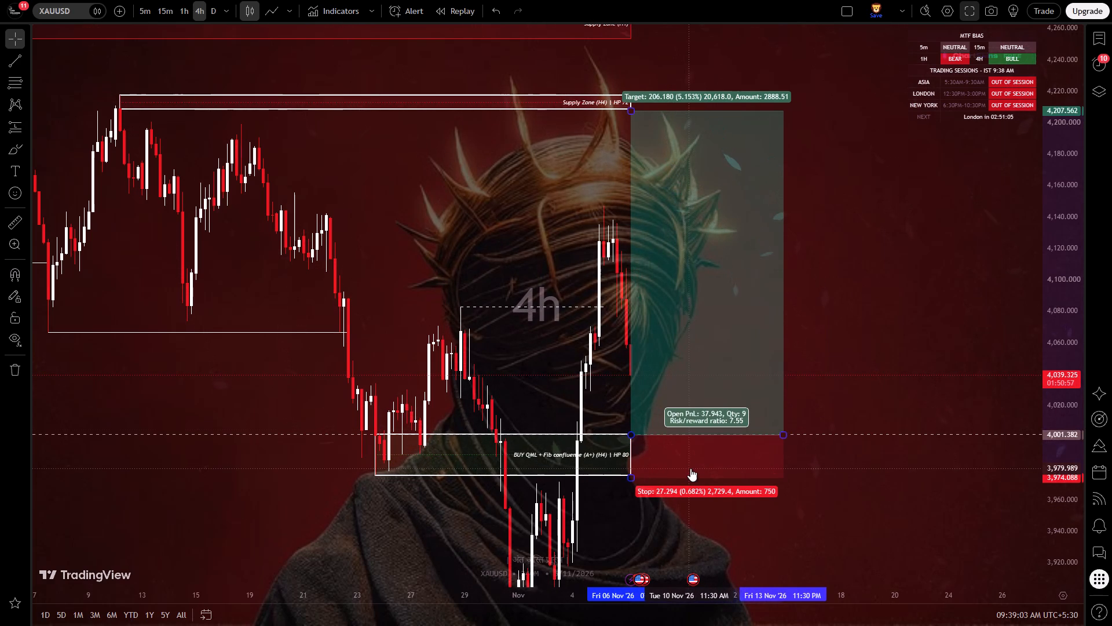
# Save the XAUUSD 4-hour chart layout with the styled long position and the supply, BUY QML and DB zones in frame.
pyautogui.moveTo(865, 376); pyautogui.dragTo(843, 334)
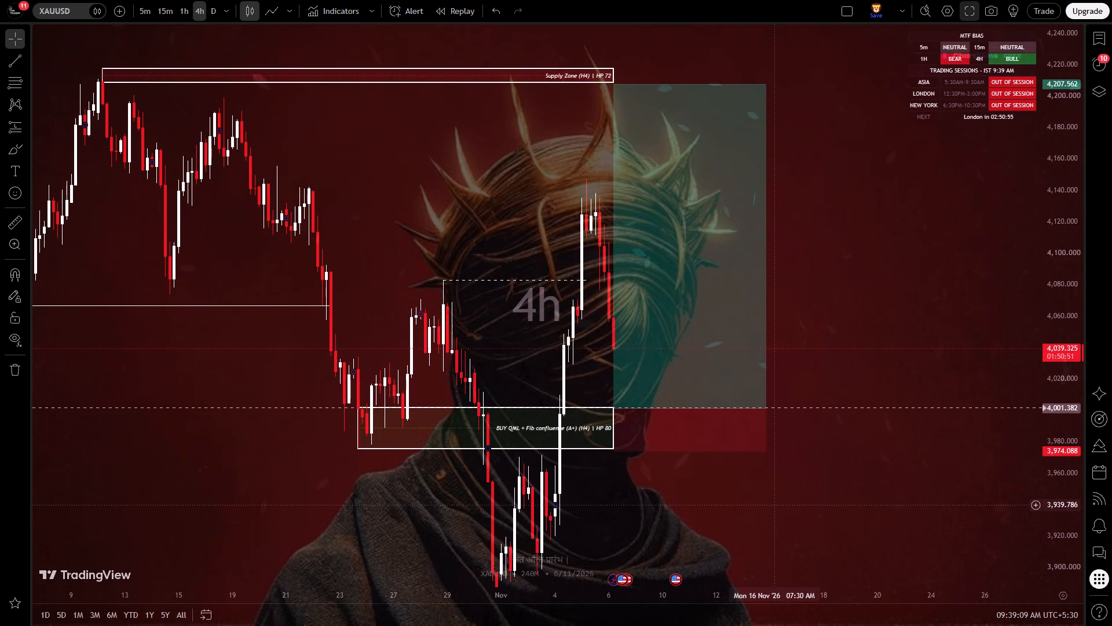
pyautogui.moveTo(732, 533); pyautogui.dragTo(784, 522)
pyautogui.moveTo(1068, 472); pyautogui.dragTo(1069, 499)
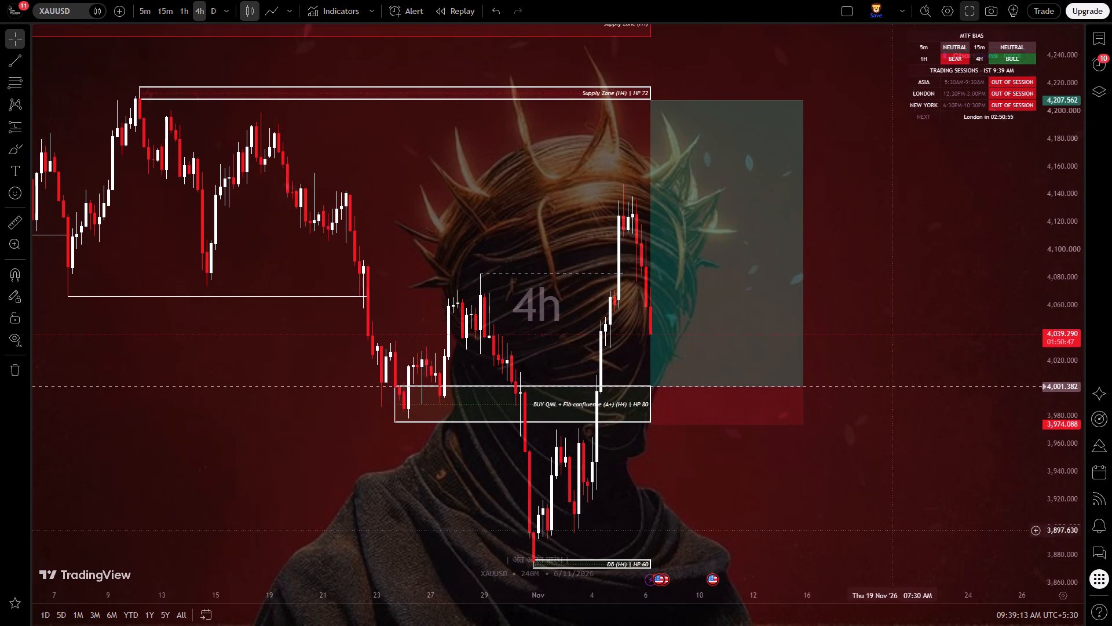
pyautogui.moveTo(894, 529); pyautogui.dragTo(916, 516)
pyautogui.moveTo(1077, 484); pyautogui.dragTo(1078, 497)
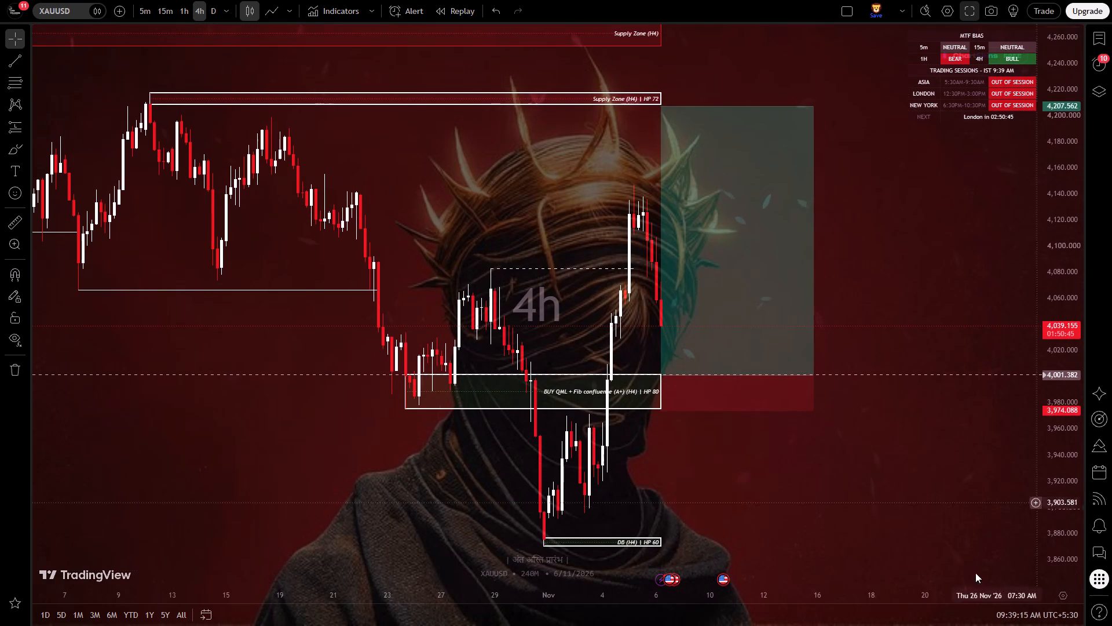
pyautogui.click(870, 12)
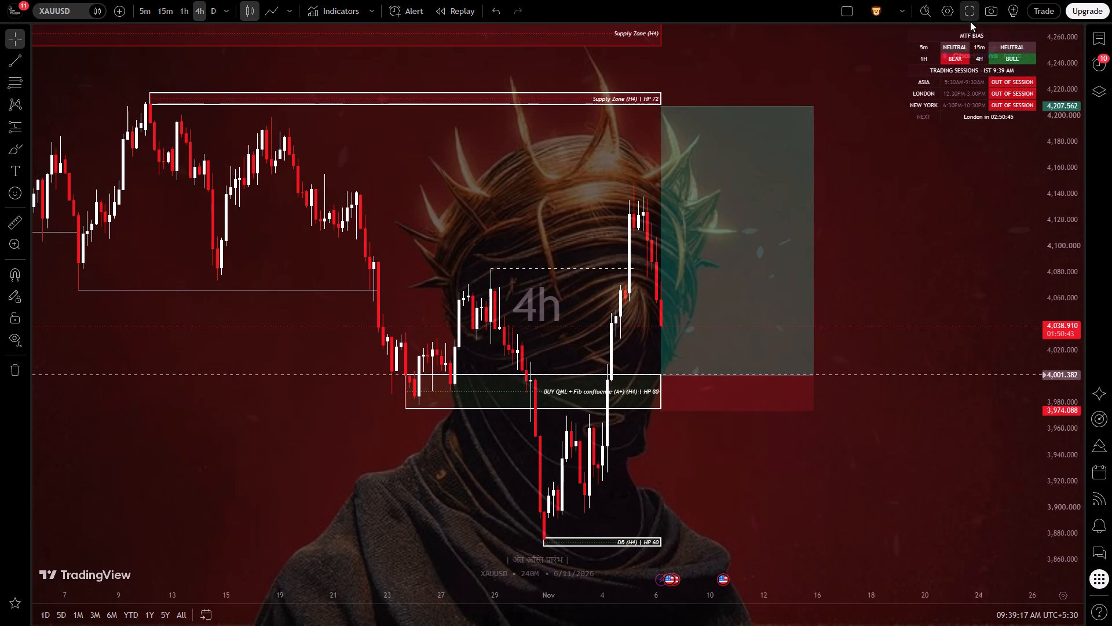
# Display the 4-hour chart in fullscreen mode with the surrounding panels hidden.
pyautogui.click(970, 15)
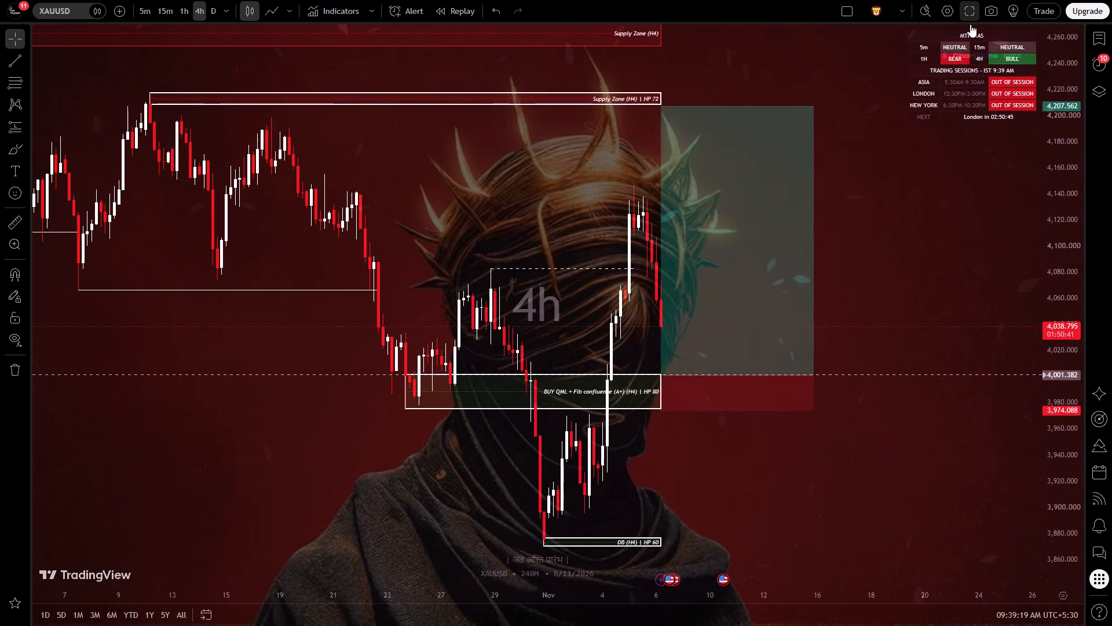
pyautogui.moveTo(935, 230); pyautogui.dragTo(944, 194)
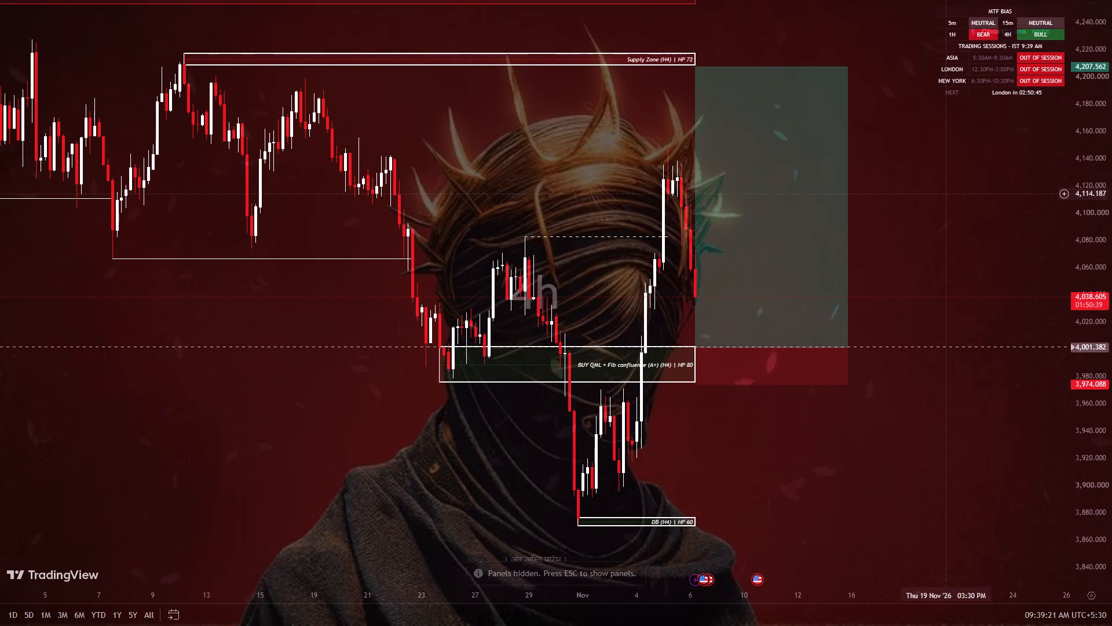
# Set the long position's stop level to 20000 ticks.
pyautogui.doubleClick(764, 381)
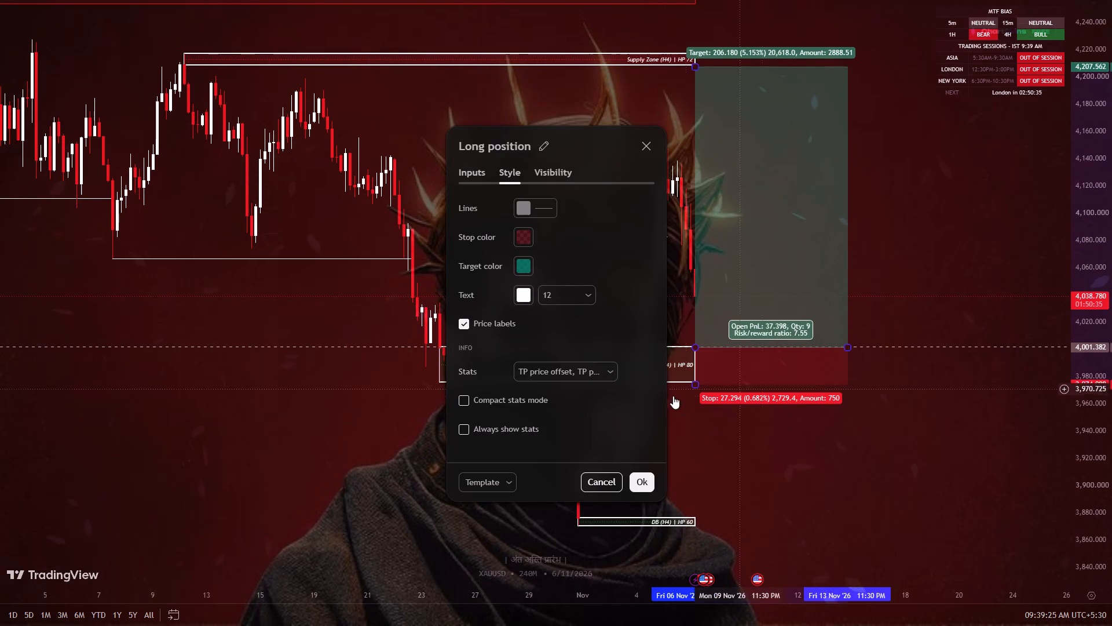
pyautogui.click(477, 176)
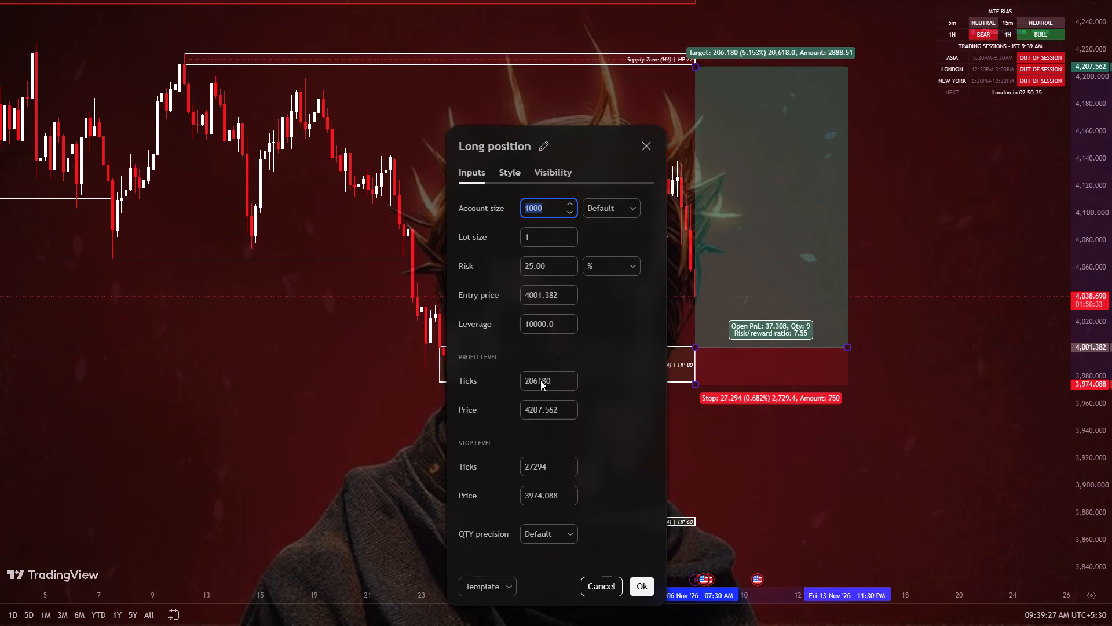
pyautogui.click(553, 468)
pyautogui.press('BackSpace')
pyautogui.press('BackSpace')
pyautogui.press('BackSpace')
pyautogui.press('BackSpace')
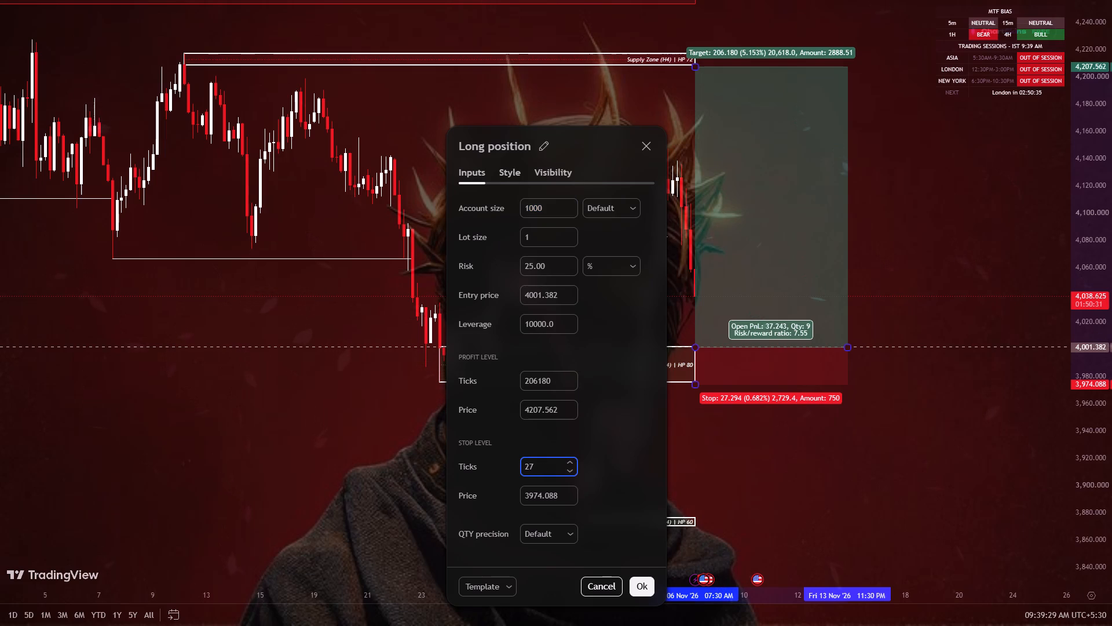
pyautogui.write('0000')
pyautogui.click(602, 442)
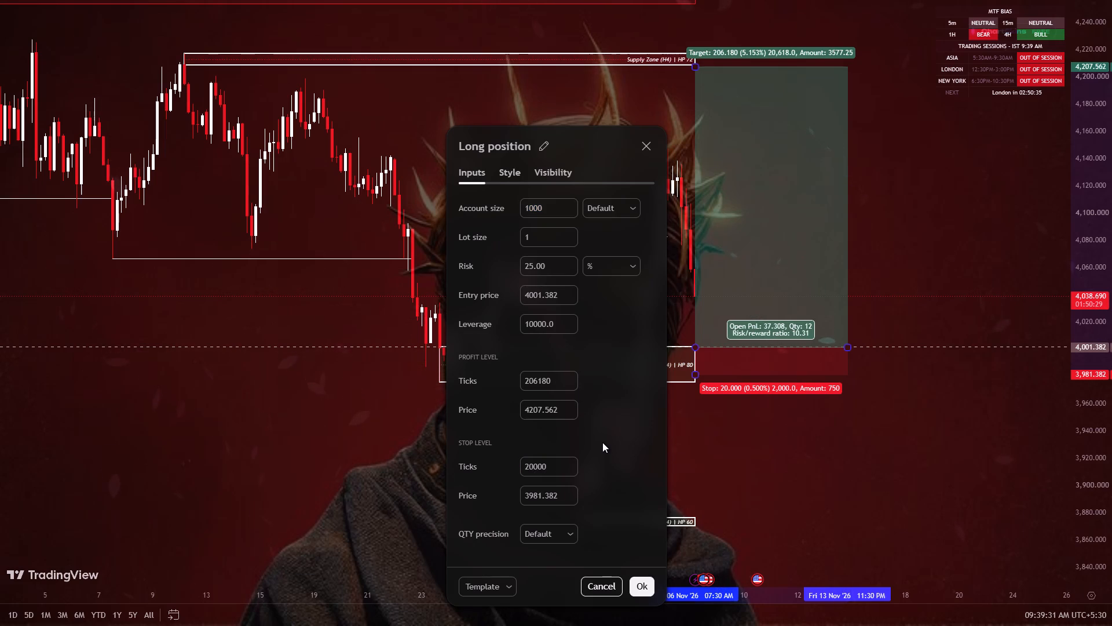
# Set the long position's stop level to 27000 ticks and apply the inputs.
pyautogui.click(558, 462)
pyautogui.press('BackSpace')
pyautogui.press('BackSpace')
pyautogui.press('BackSpace')
pyautogui.press('BackSpace')
pyautogui.press('BackSpace')
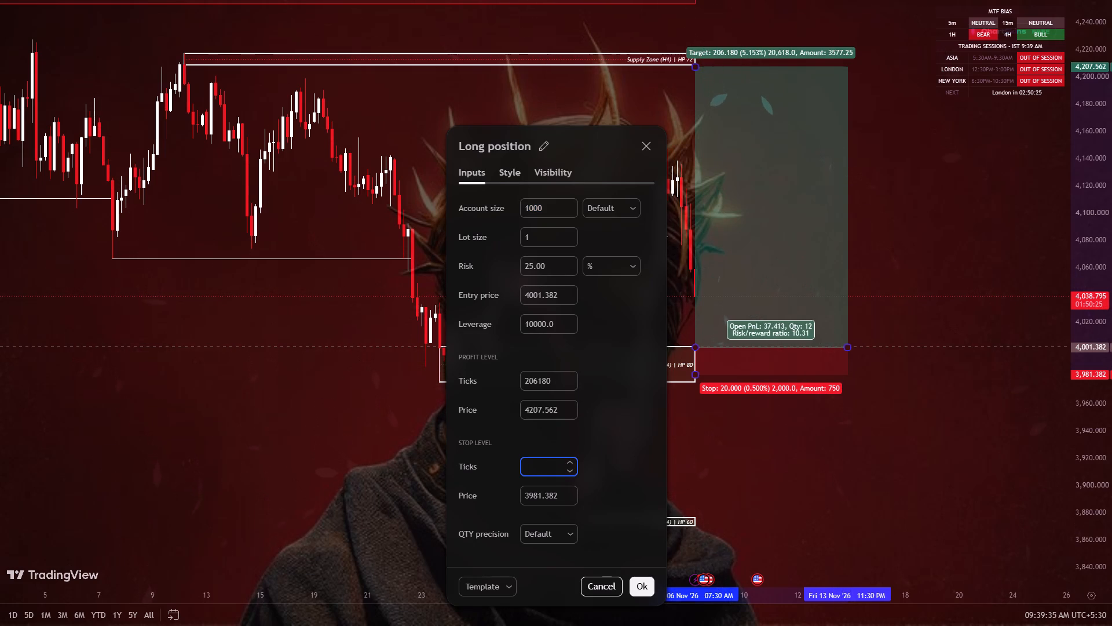
pyautogui.write('27000')
pyautogui.click(593, 441)
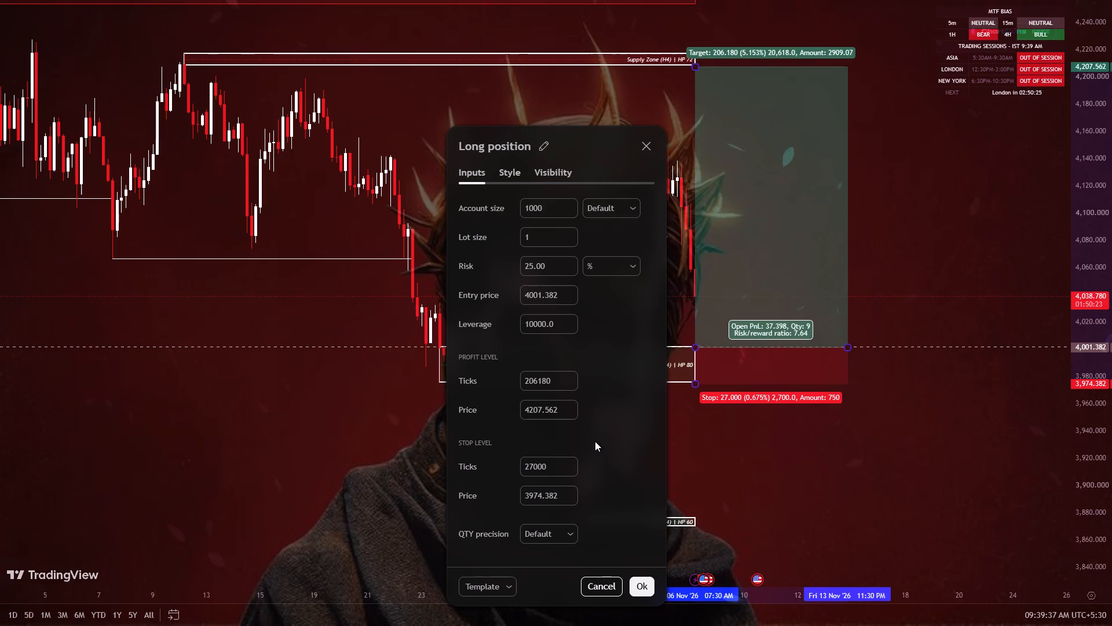
pyautogui.click(645, 588)
pyautogui.click(734, 522)
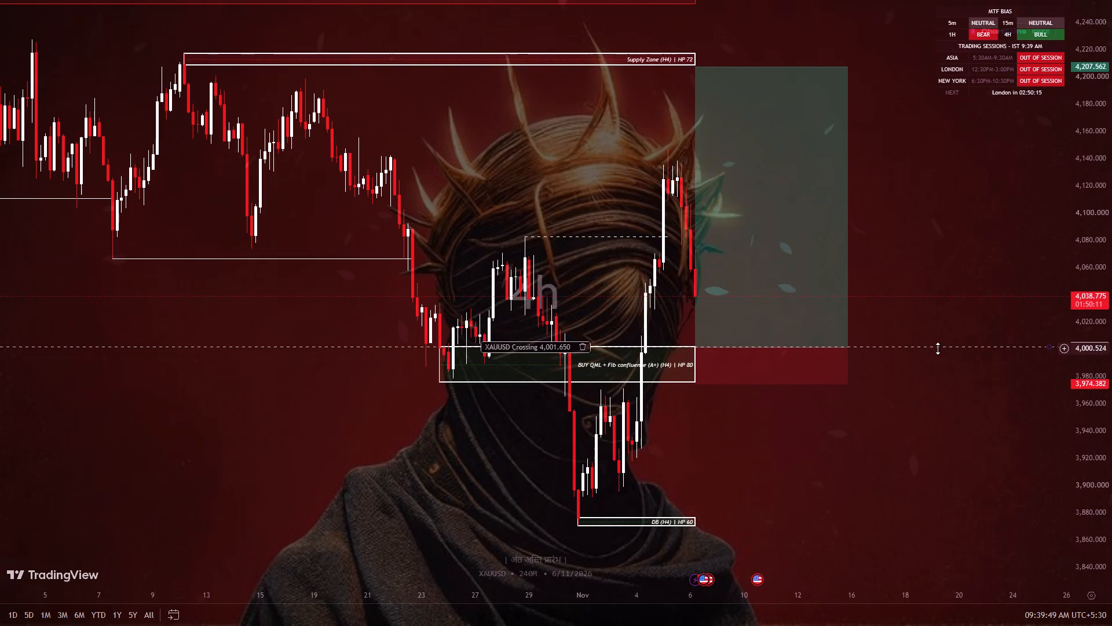
# Align the XAUUSD crossing alert line with the upper edge of the H4 BUY QML zone, at about 4,002.227.
pyautogui.moveTo(939, 347); pyautogui.dragTo(944, 347)
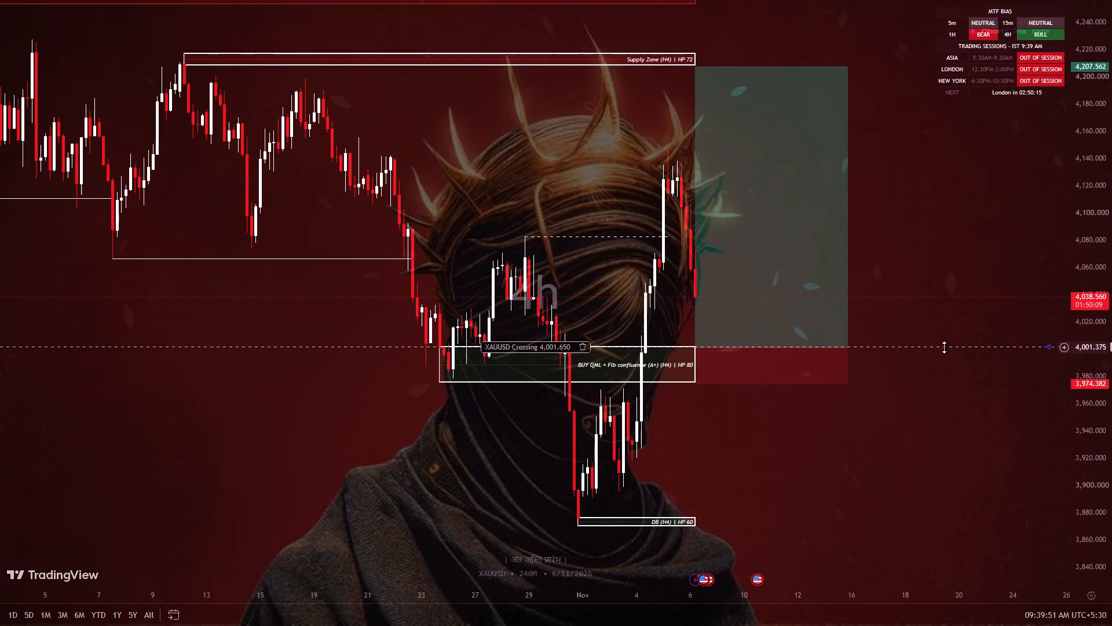
pyautogui.moveTo(944, 347); pyautogui.dragTo(954, 346)
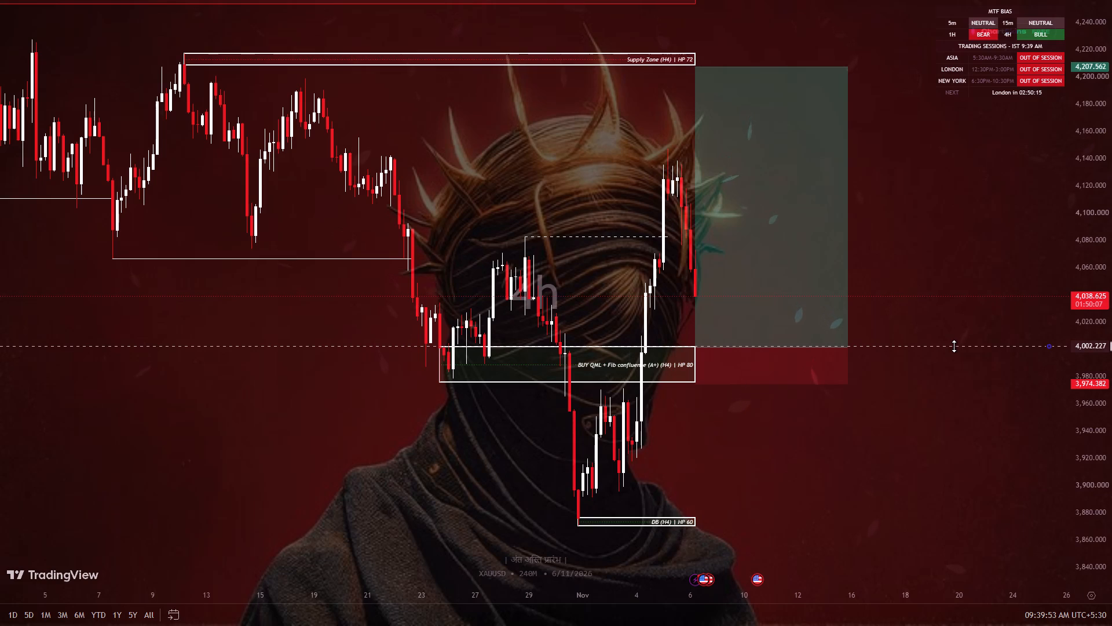
pyautogui.moveTo(954, 346); pyautogui.dragTo(963, 347)
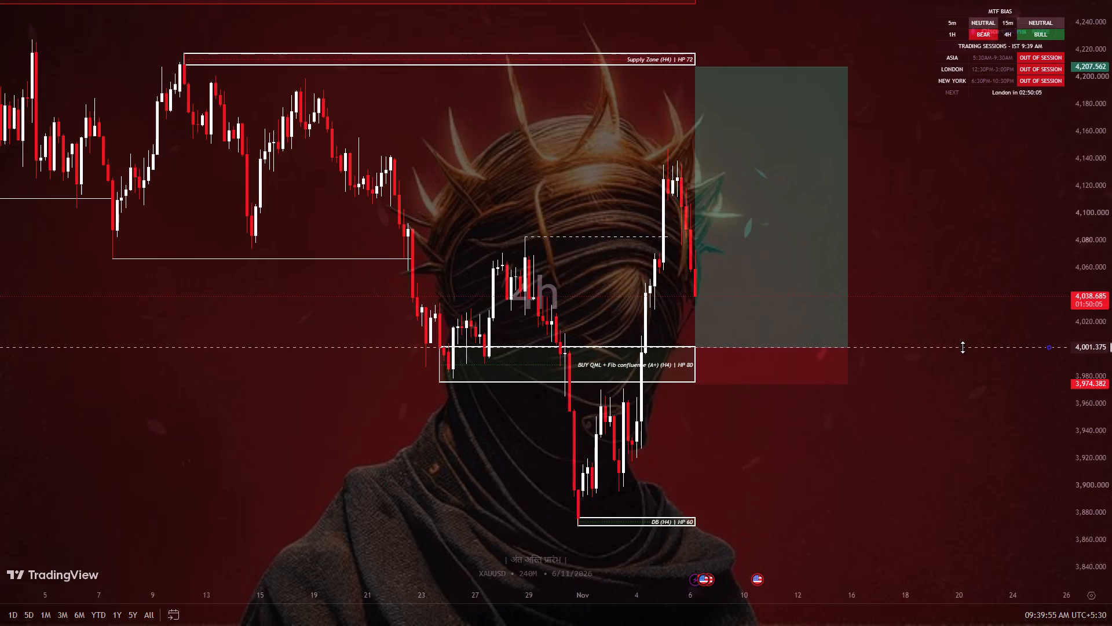
pyautogui.moveTo(963, 347); pyautogui.dragTo(965, 346)
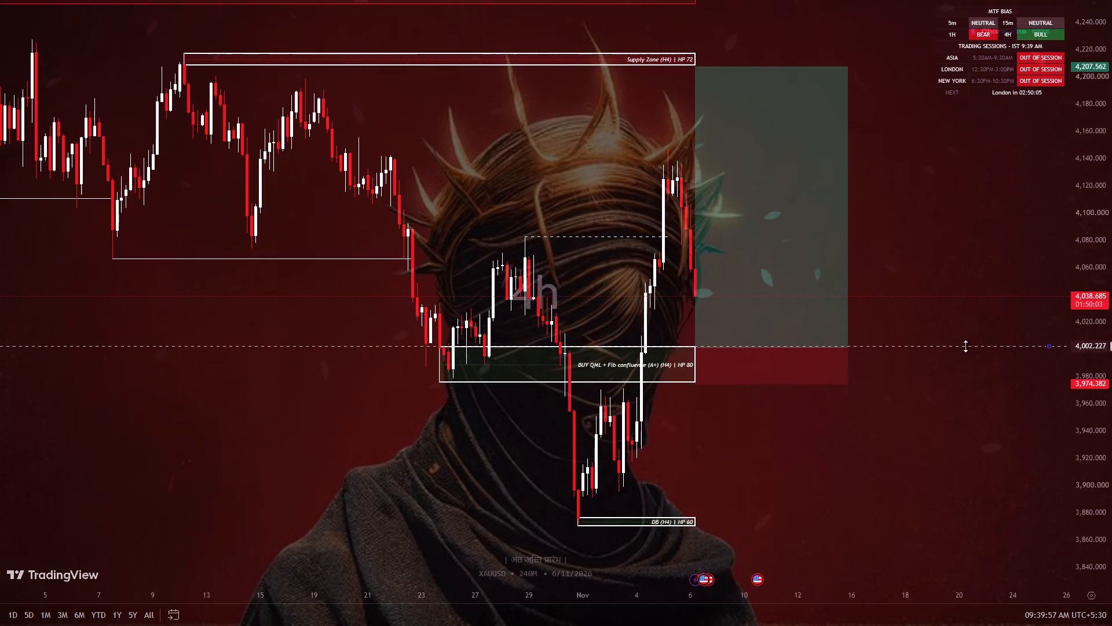
pyautogui.moveTo(965, 346); pyautogui.dragTo(967, 347)
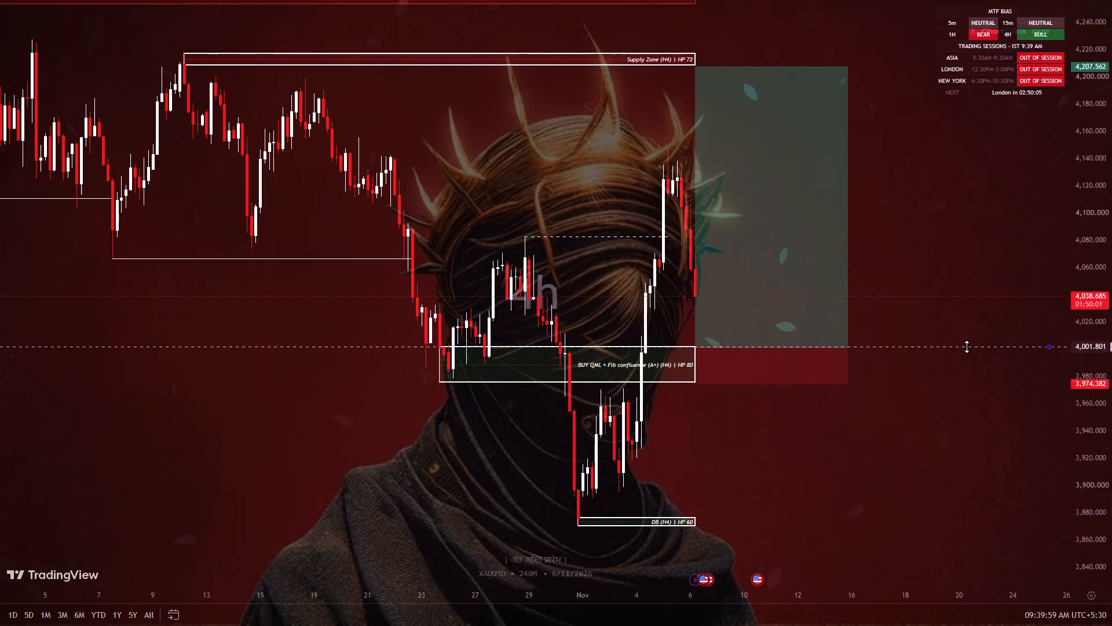
pyautogui.moveTo(967, 347); pyautogui.dragTo(982, 346)
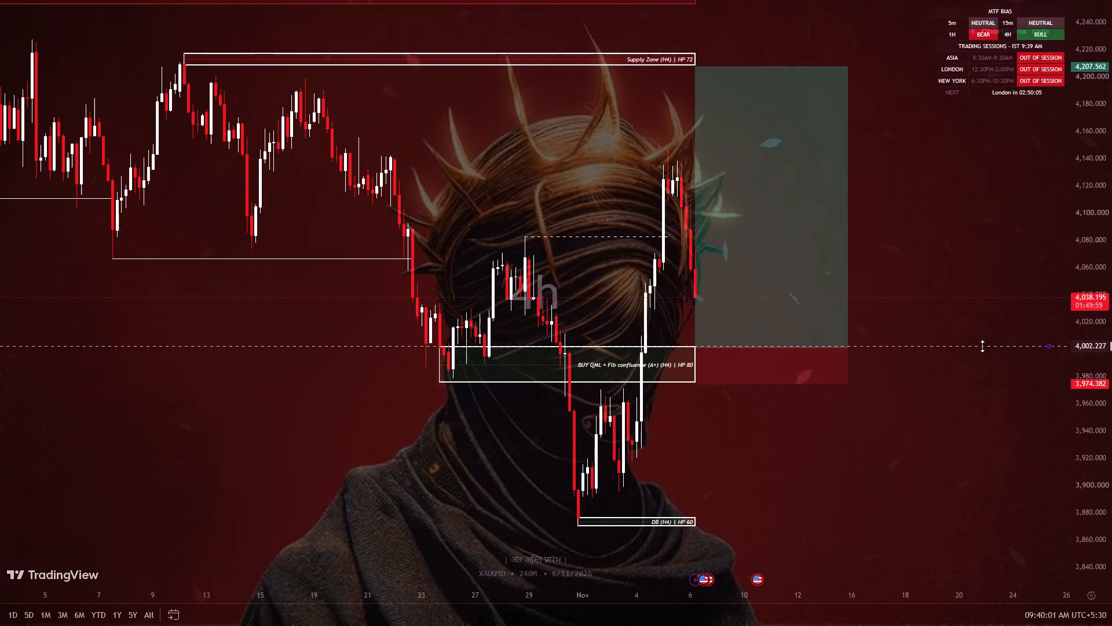
pyautogui.moveTo(982, 346); pyautogui.dragTo(978, 348)
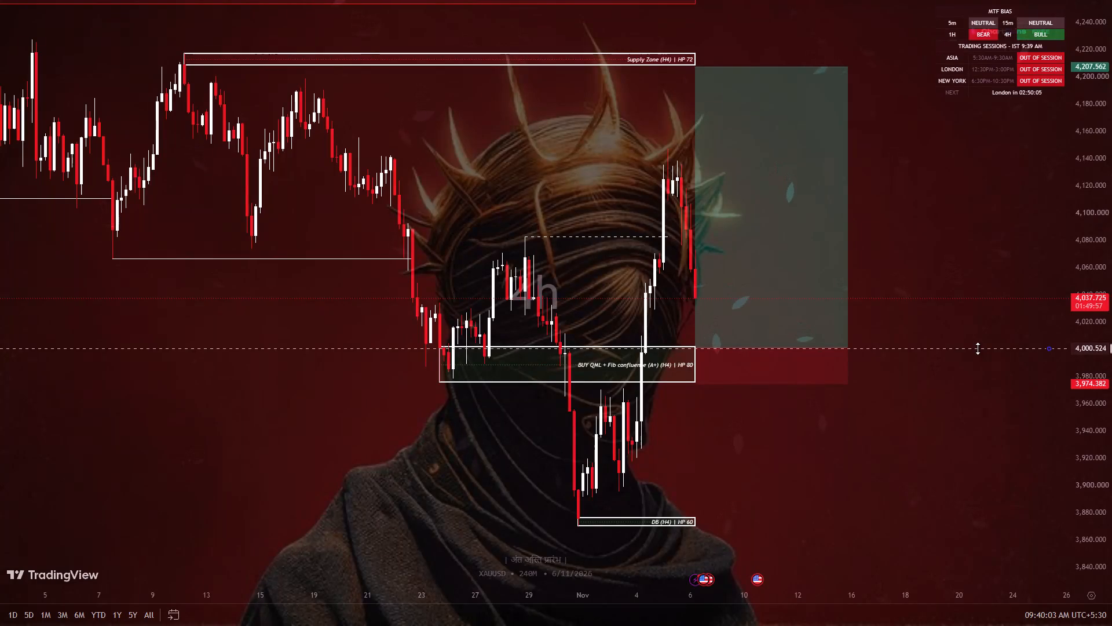
pyautogui.moveTo(978, 348); pyautogui.dragTo(977, 347)
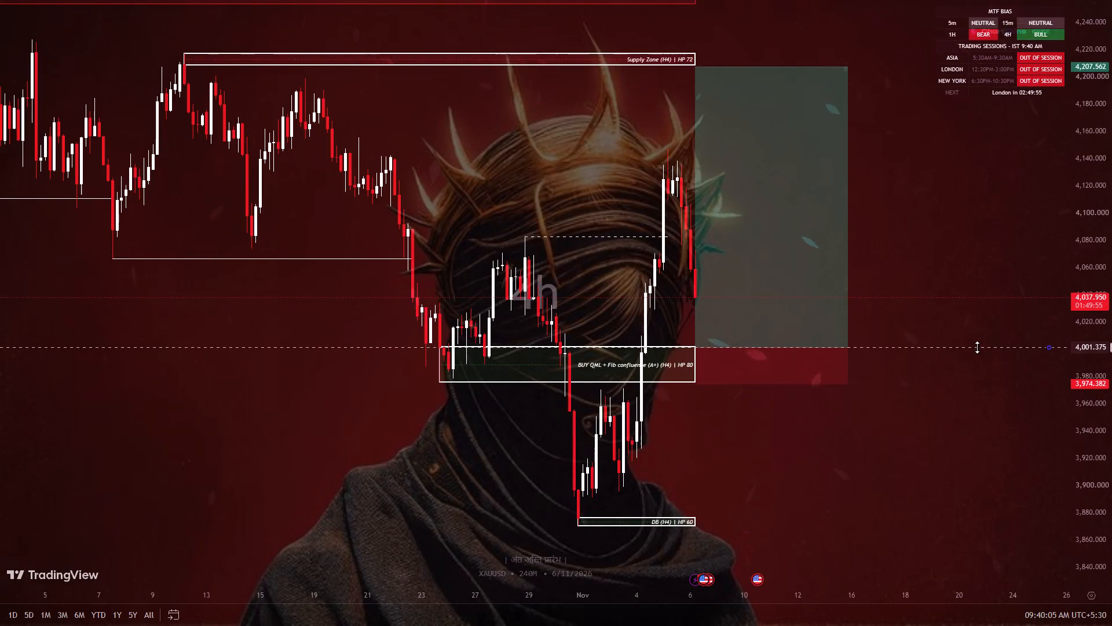
pyautogui.moveTo(977, 347); pyautogui.dragTo(973, 346)
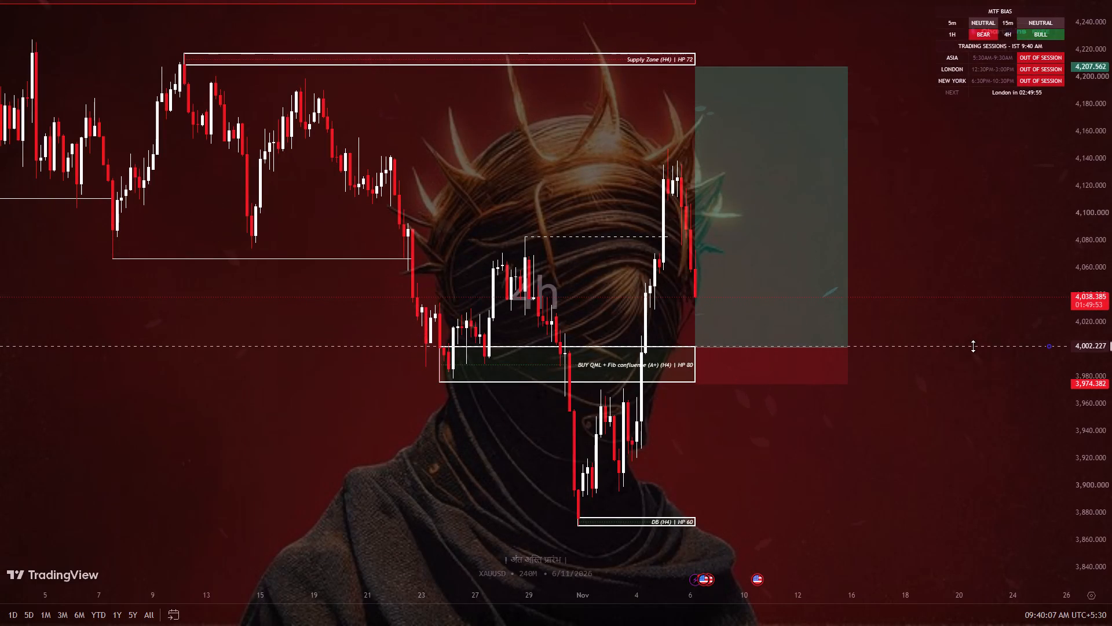
pyautogui.moveTo(973, 346); pyautogui.dragTo(966, 348)
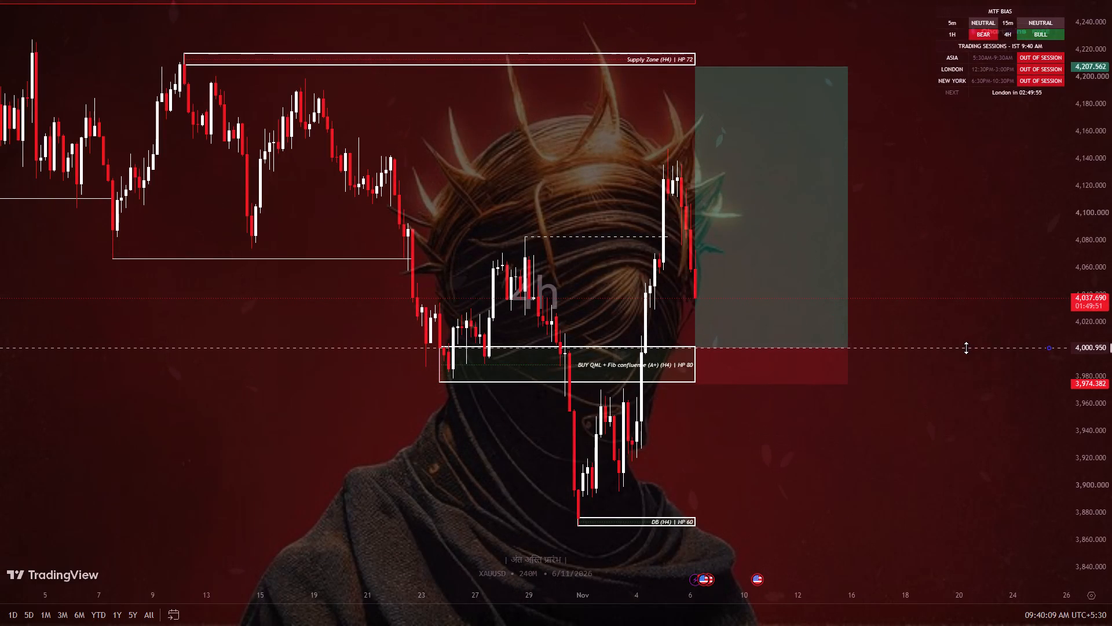
pyautogui.moveTo(966, 348); pyautogui.dragTo(970, 346)
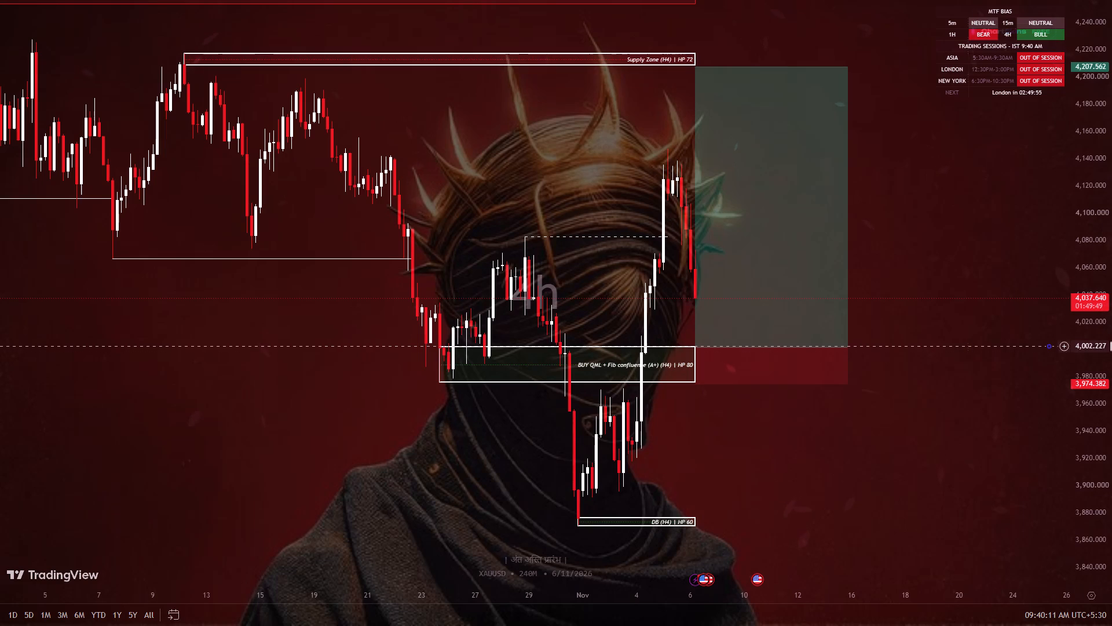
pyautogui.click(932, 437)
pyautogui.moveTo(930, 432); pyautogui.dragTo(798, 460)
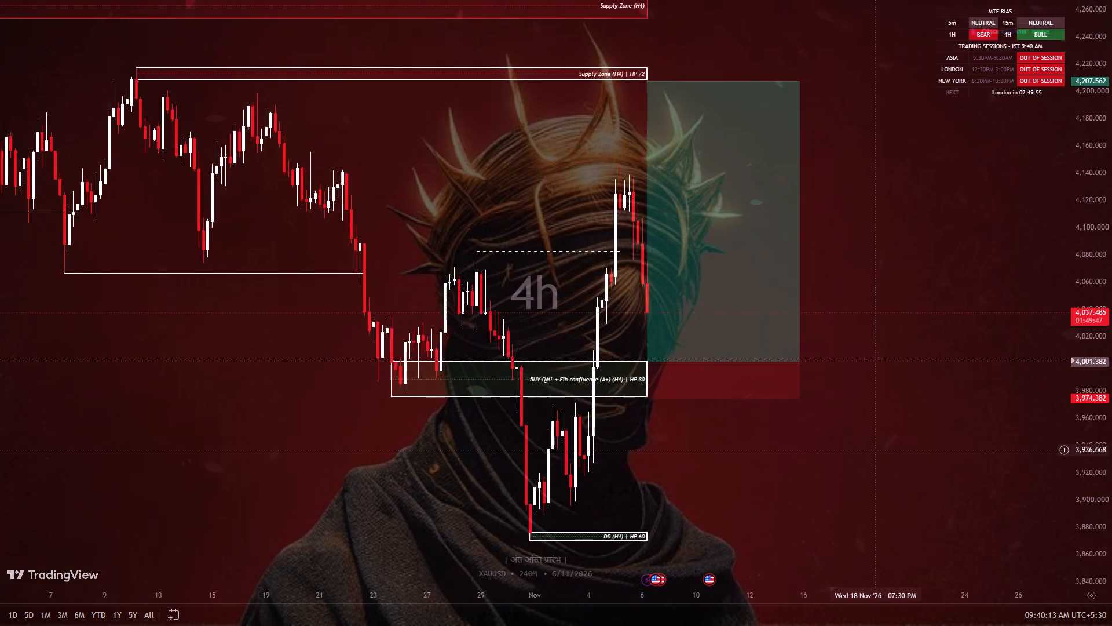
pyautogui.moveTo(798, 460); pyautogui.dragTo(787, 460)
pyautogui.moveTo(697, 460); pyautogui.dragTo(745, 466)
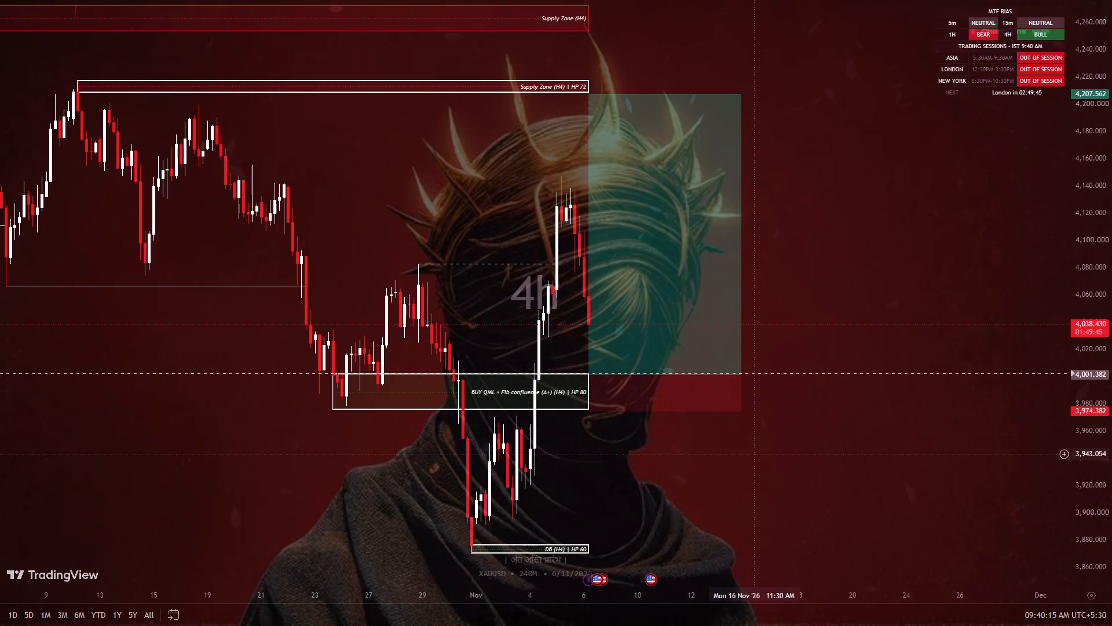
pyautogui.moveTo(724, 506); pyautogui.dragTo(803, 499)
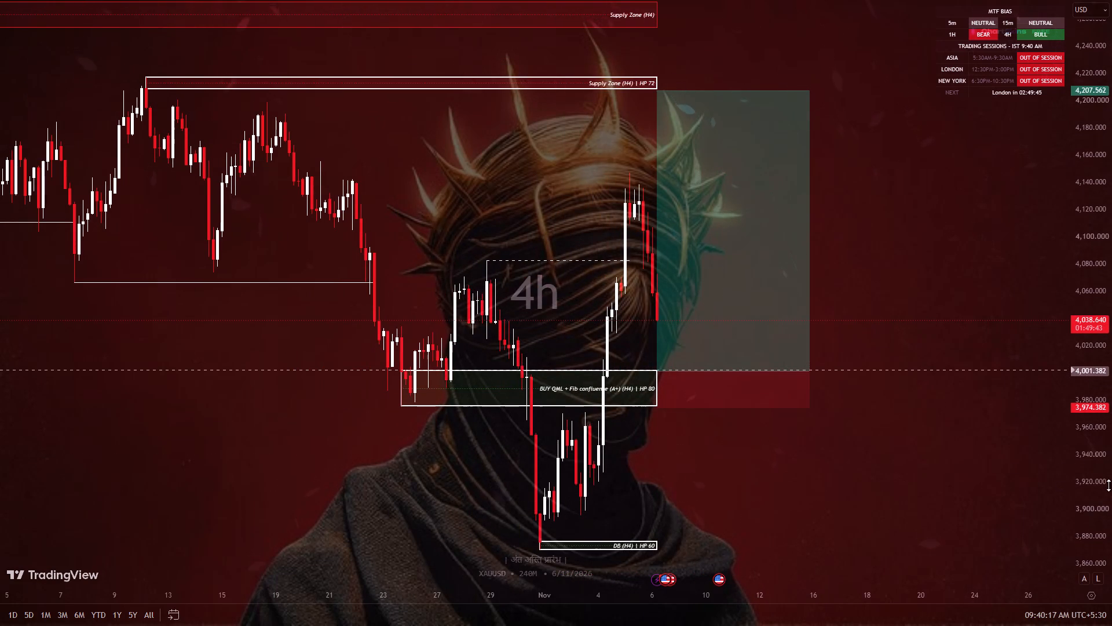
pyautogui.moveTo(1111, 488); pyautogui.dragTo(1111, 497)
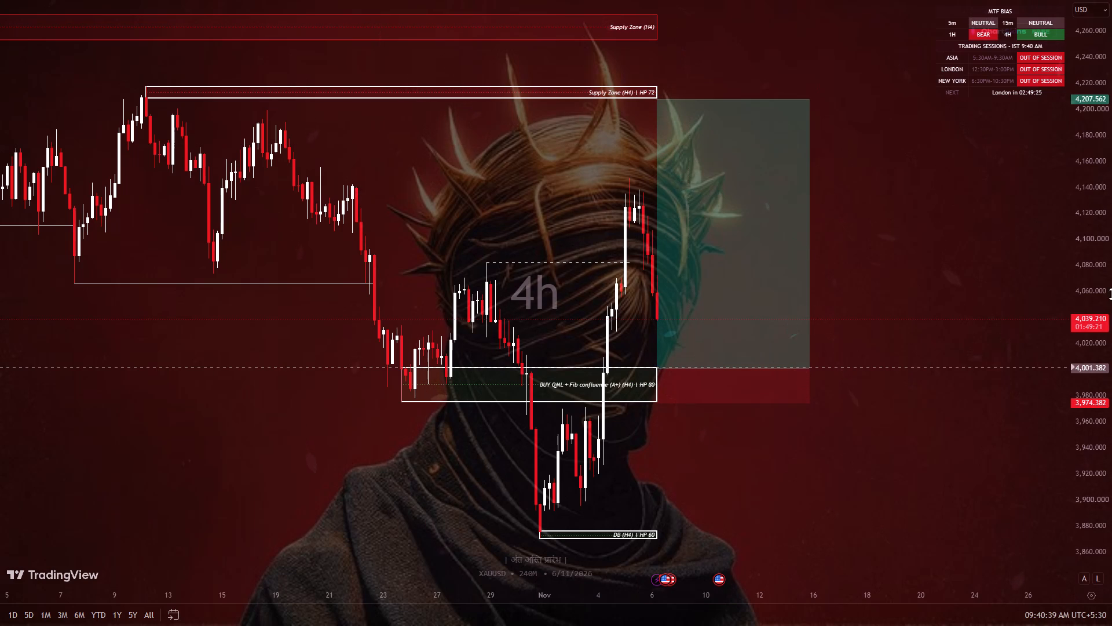
# Fine-tune the XAUUSD crossing alert line onto the upper edge of the H4 BUY QML zone, at about 4,001.681.
pyautogui.scroll(18, 1111, 546)
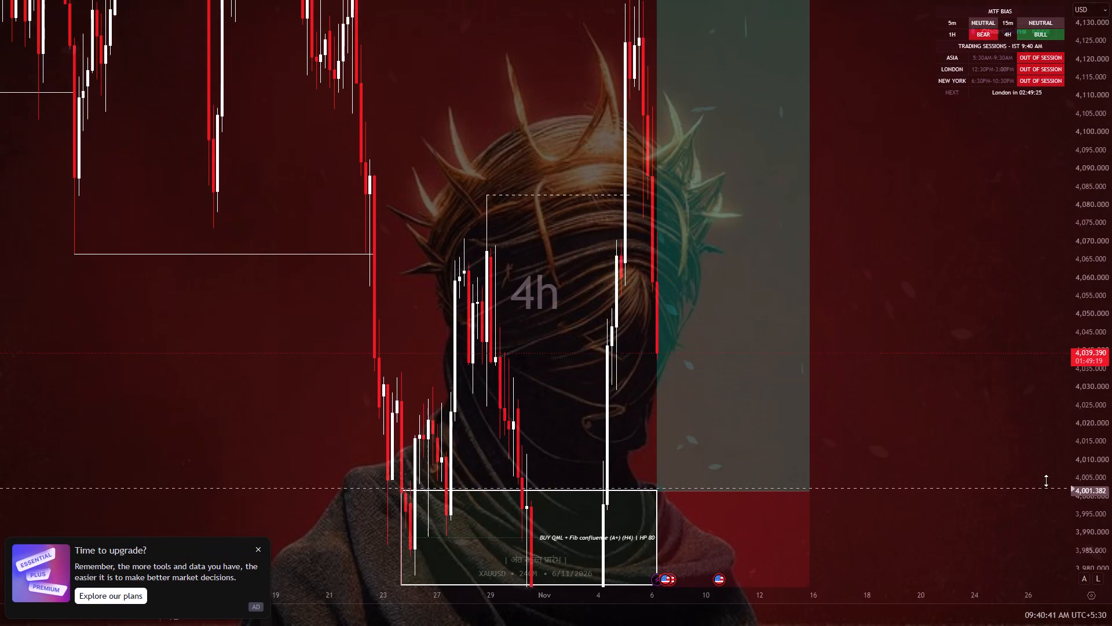
pyautogui.moveTo(893, 414); pyautogui.dragTo(888, 227)
pyautogui.scroll(13, 1111, 554)
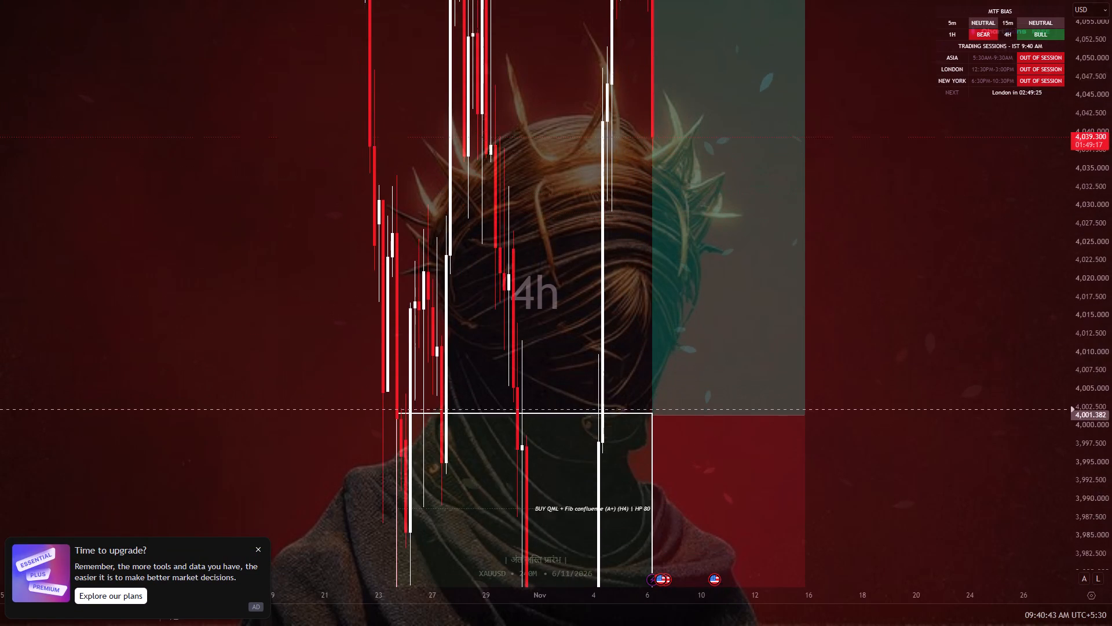
pyautogui.moveTo(971, 414); pyautogui.dragTo(983, 419)
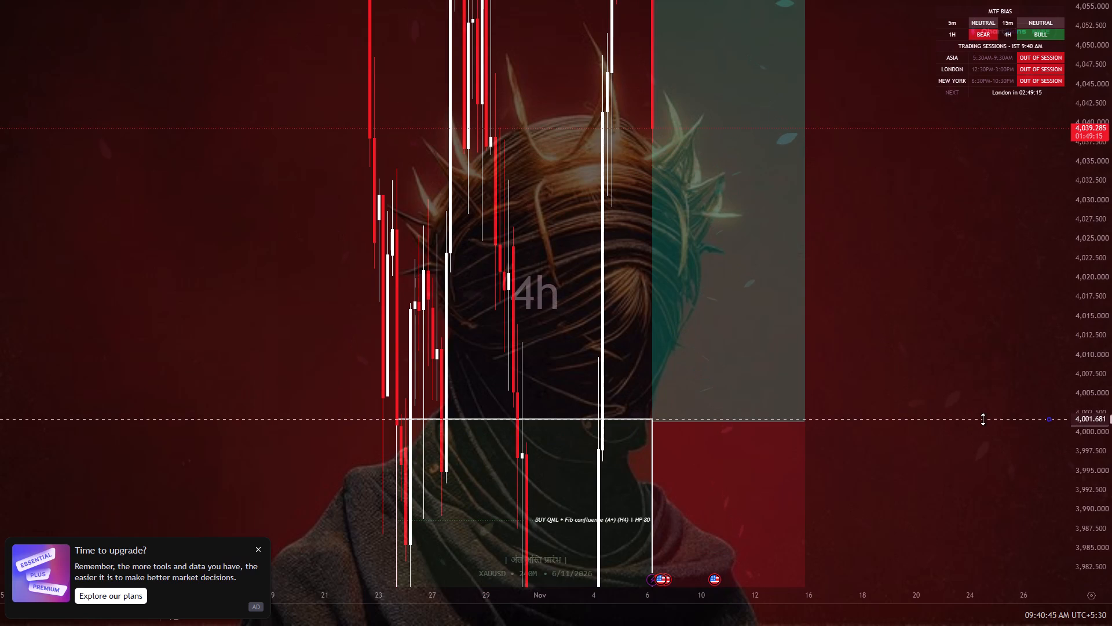
pyautogui.moveTo(983, 419); pyautogui.dragTo(986, 419)
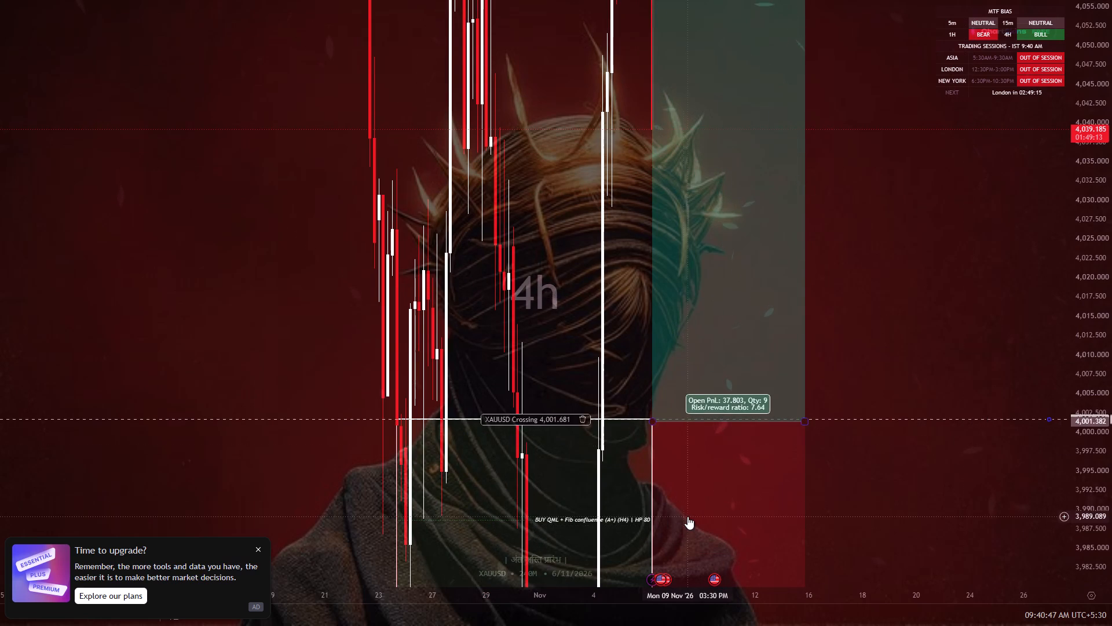
# Shift the whole long position slightly so its entry lines up with the zone's upper edge, at about 4,001.682.
pyautogui.click(687, 516)
pyautogui.click(689, 514)
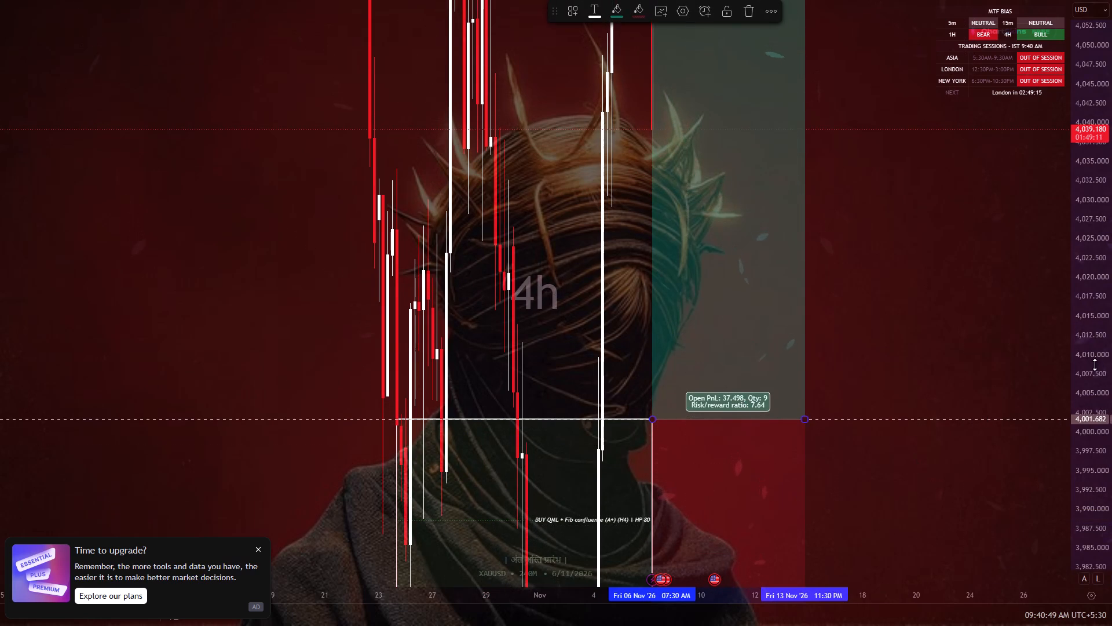
pyautogui.moveTo(1092, 359); pyautogui.dragTo(1100, 600)
pyautogui.click(928, 420)
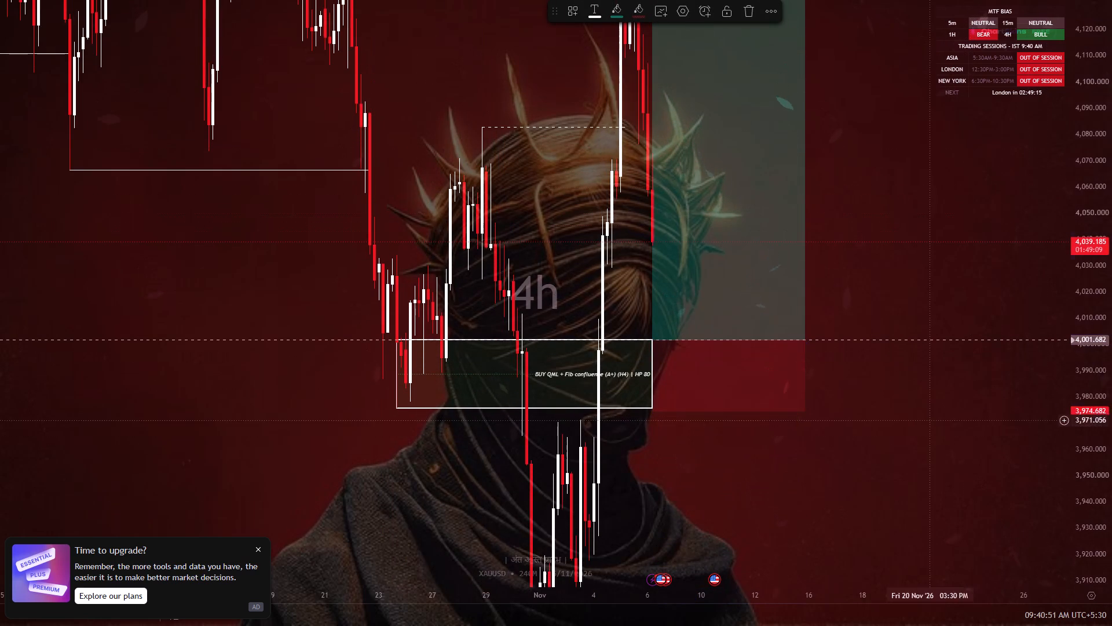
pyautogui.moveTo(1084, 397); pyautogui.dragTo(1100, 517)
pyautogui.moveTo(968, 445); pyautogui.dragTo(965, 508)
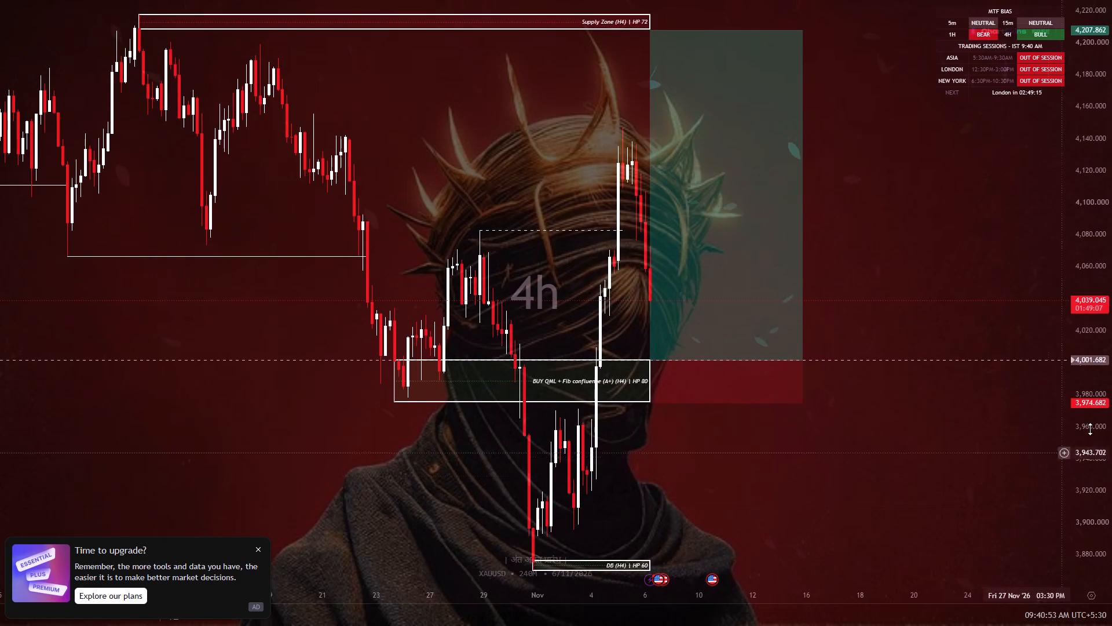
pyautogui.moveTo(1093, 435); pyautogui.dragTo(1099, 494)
# Dismiss the plan upgrade advertisement covering the chart.
pyautogui.click(255, 546)
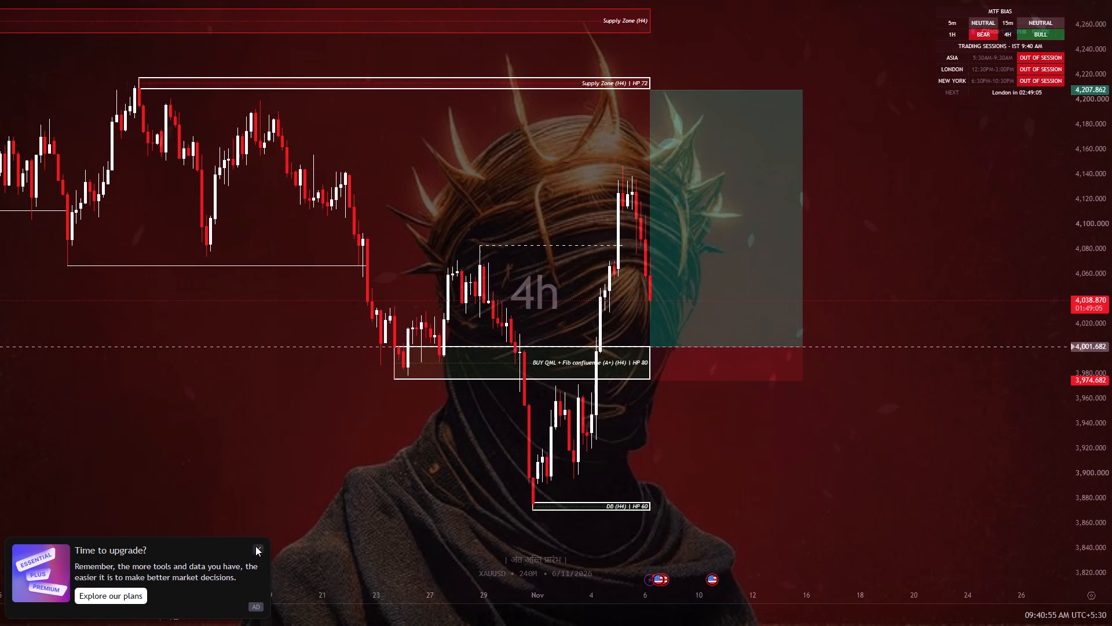
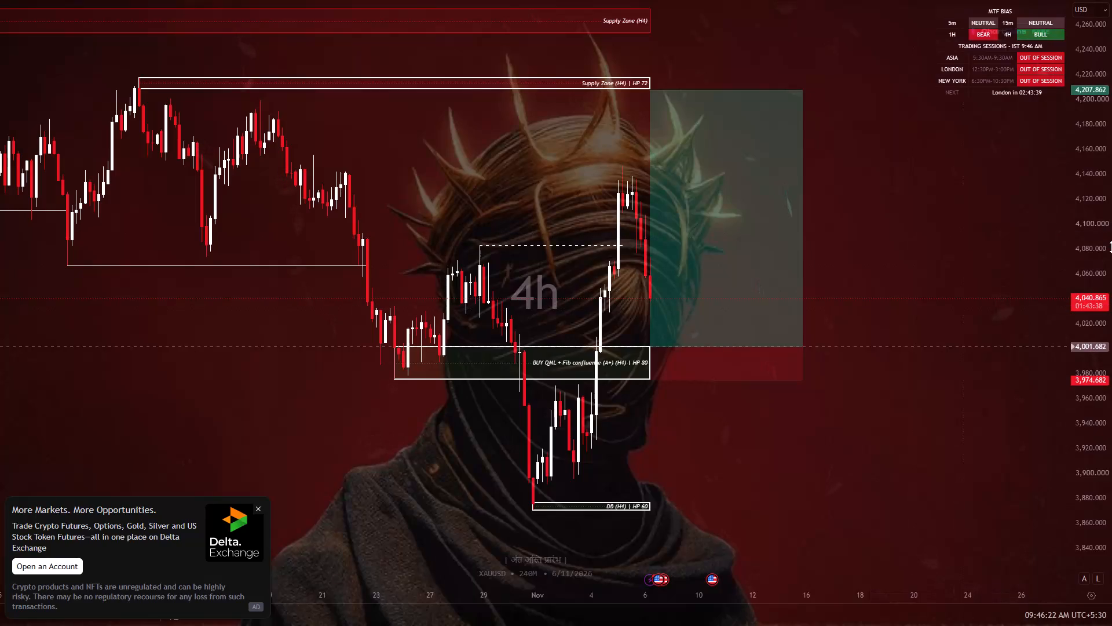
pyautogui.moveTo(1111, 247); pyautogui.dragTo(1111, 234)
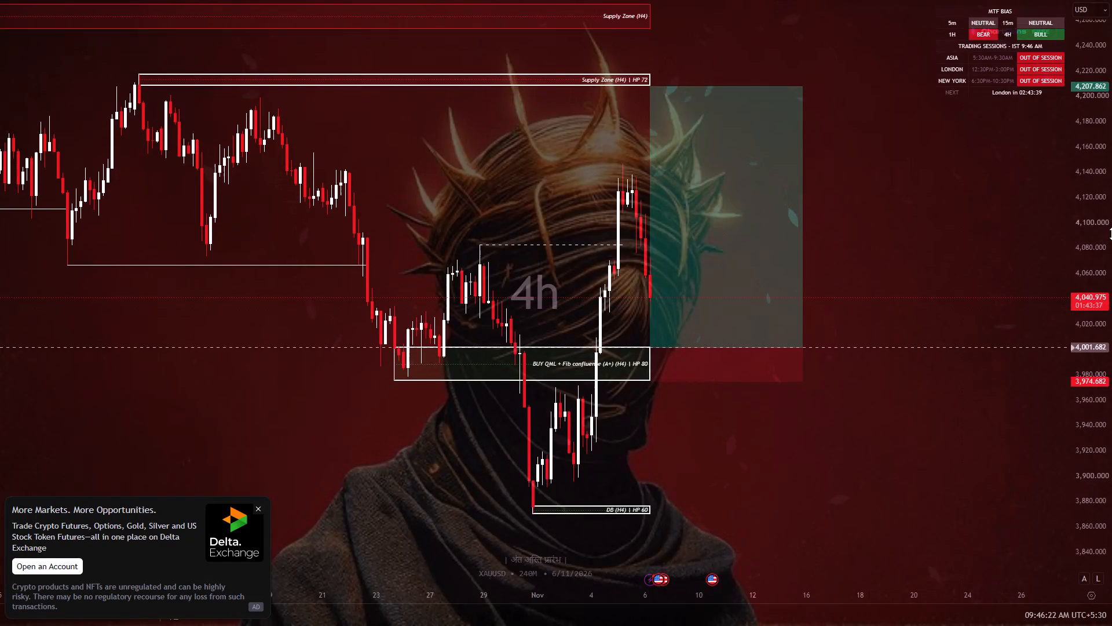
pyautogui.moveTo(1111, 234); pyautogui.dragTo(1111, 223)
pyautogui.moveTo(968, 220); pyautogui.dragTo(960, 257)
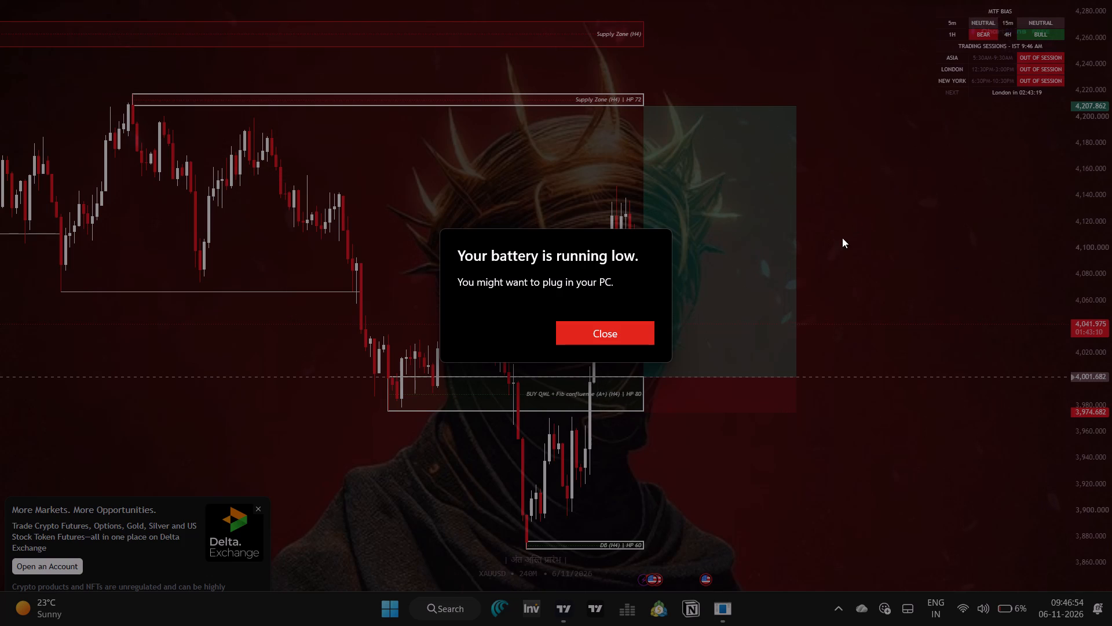
# Dismiss the low-battery warning.
pyautogui.click(597, 332)
# Leave the full-screen chart view and close the Delta Exchange advertisement along with the ad-free upgrade offer.
pyautogui.press('Escape')
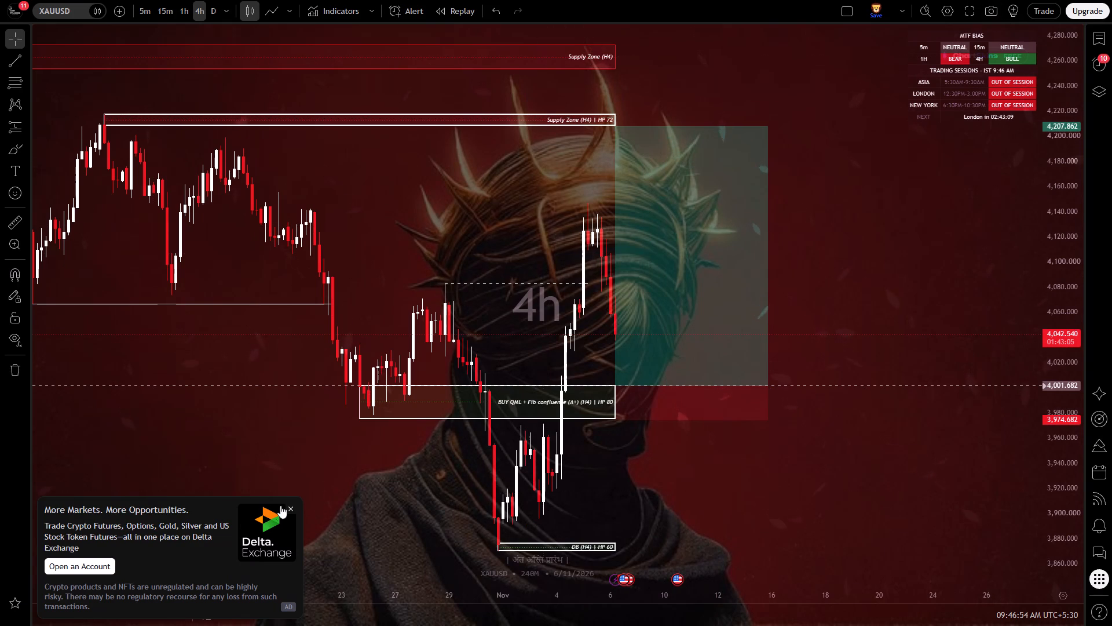
pyautogui.click(288, 511)
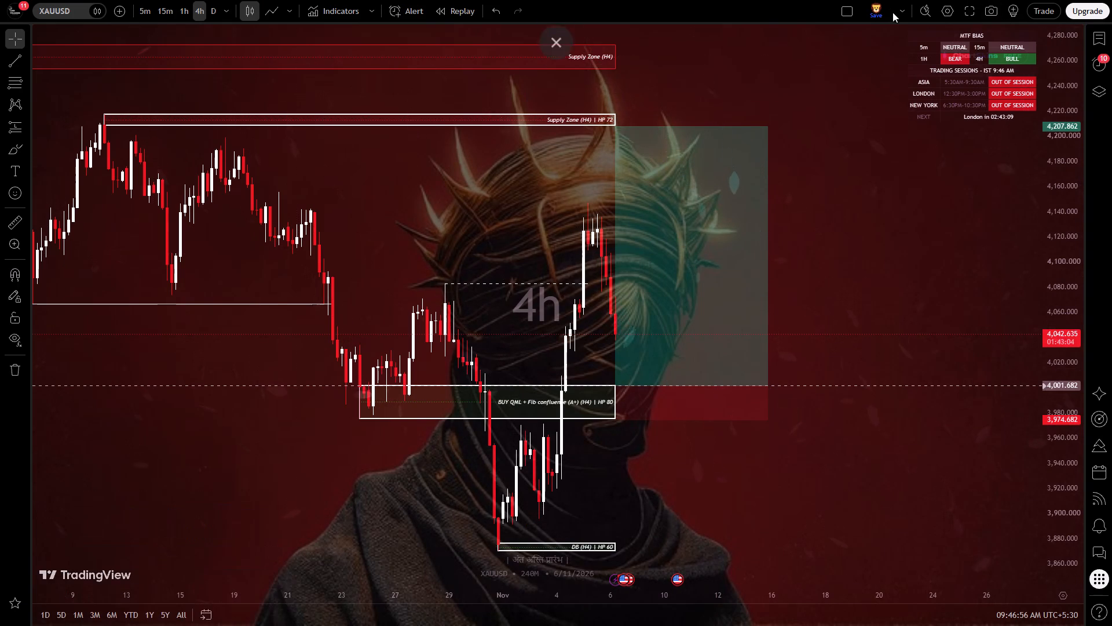
pyautogui.click(720, 121)
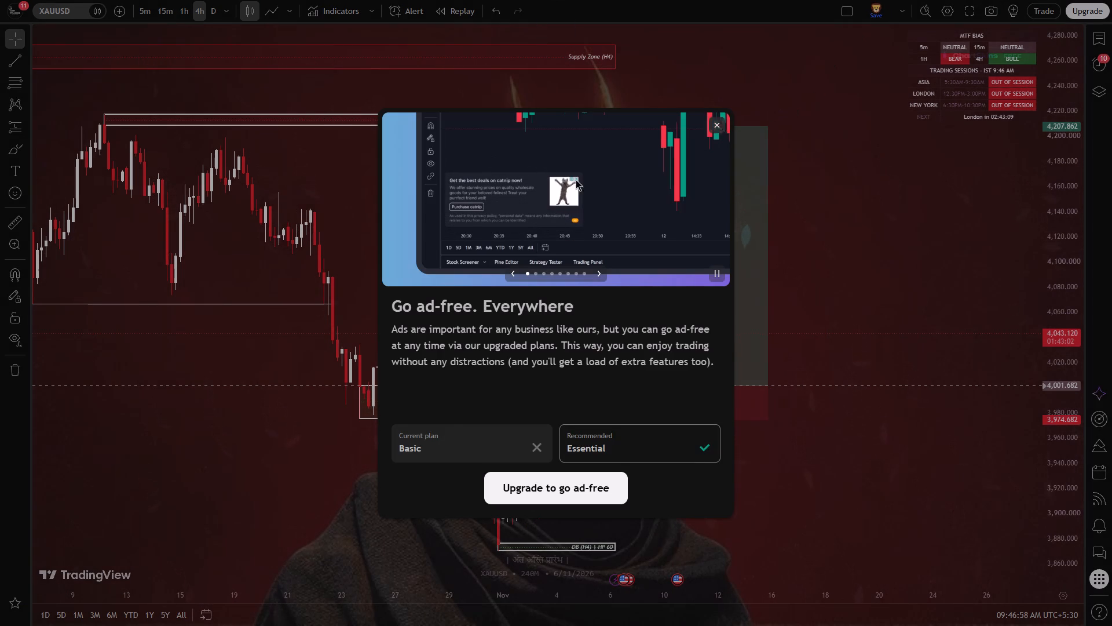
# Save the XAUUSD chart layout.
pyautogui.click(890, 14)
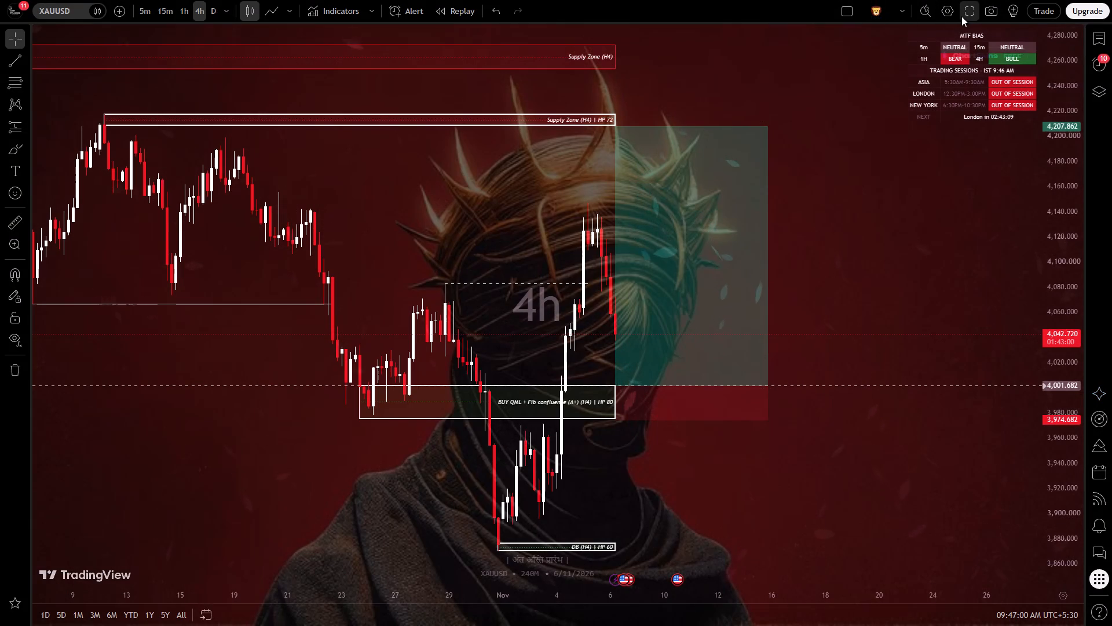
# In the zone indicator's inputs, hide Supply And Demand 1, SBR, RBS, DB and DT levels with the chart in full screen.
pyautogui.click(961, 16)
pyautogui.moveTo(868, 206); pyautogui.dragTo(904, 200)
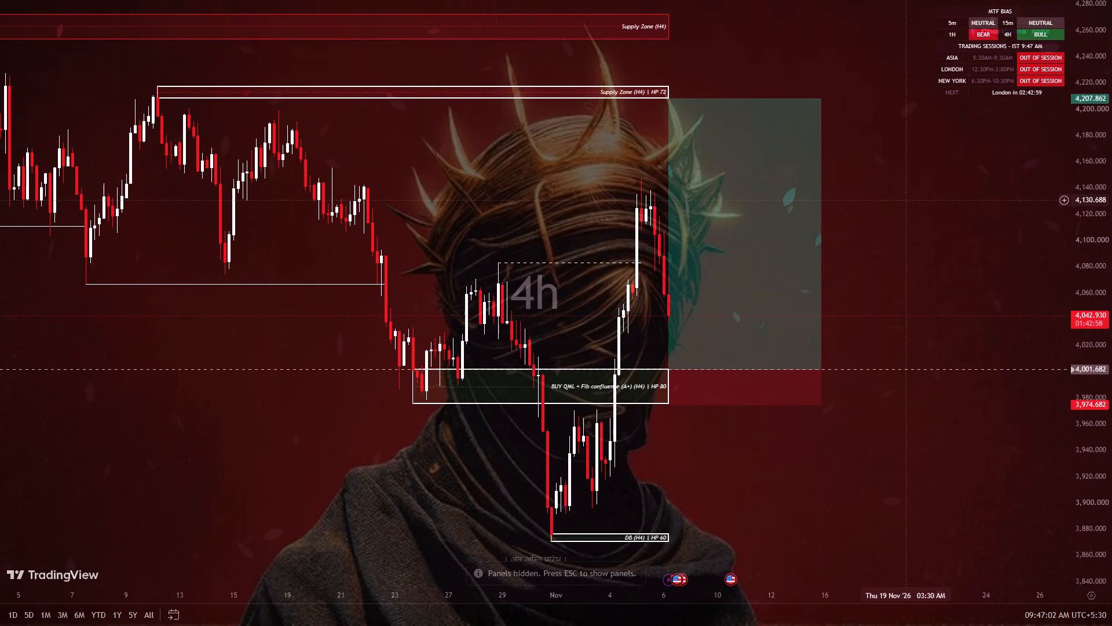
pyautogui.doubleClick(1045, 49)
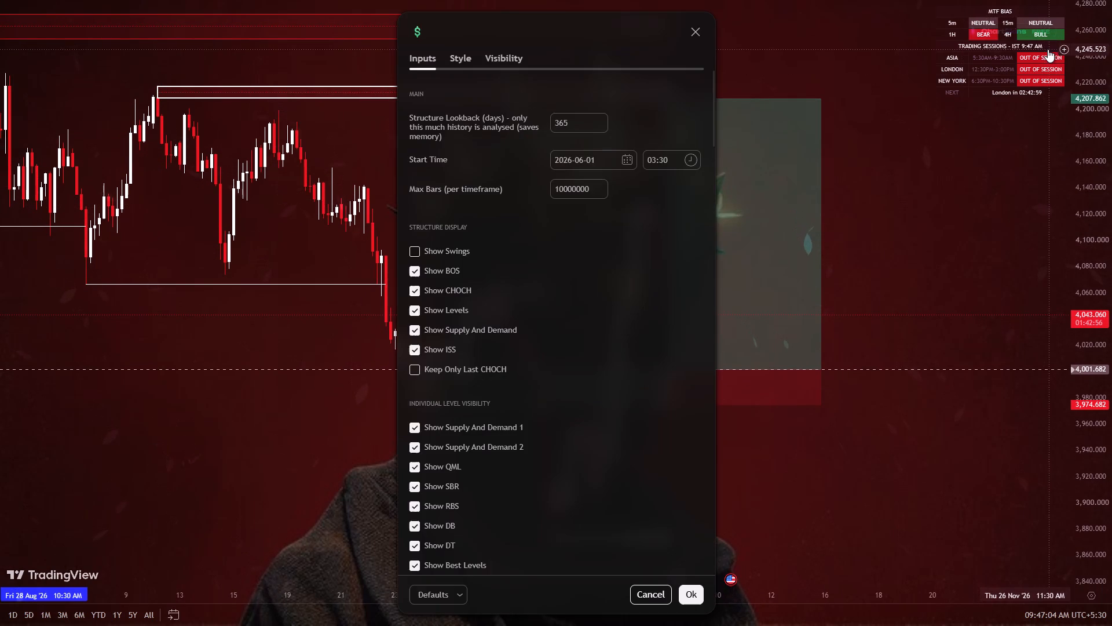
pyautogui.scroll(-2, 517, 398)
pyautogui.click(488, 278)
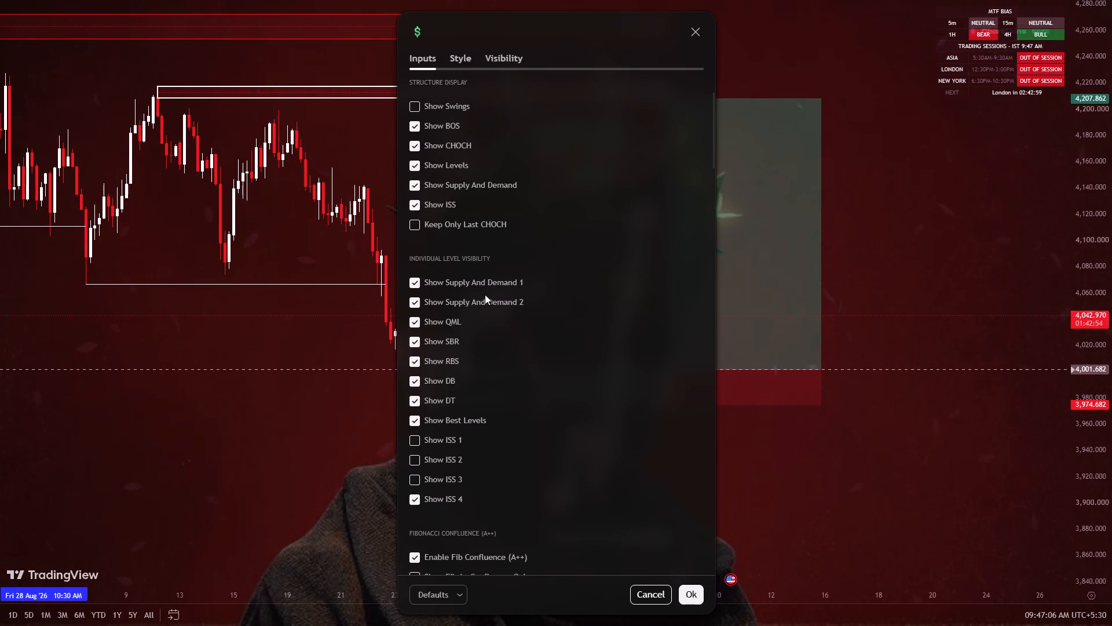
pyautogui.click(426, 341)
pyautogui.click(430, 359)
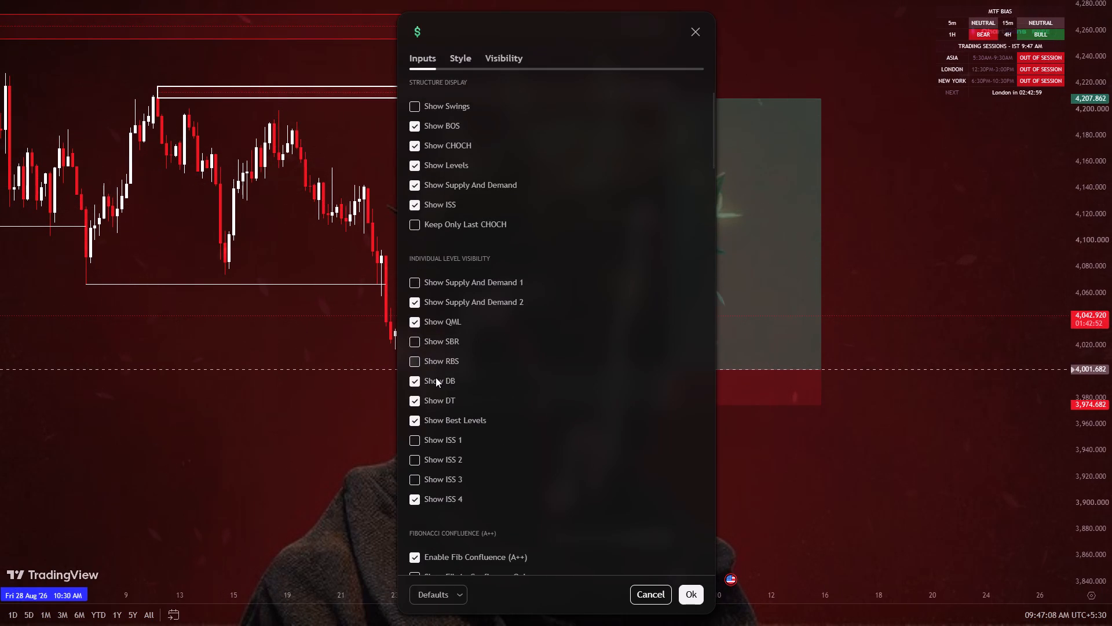
pyautogui.click(436, 377)
pyautogui.click(430, 401)
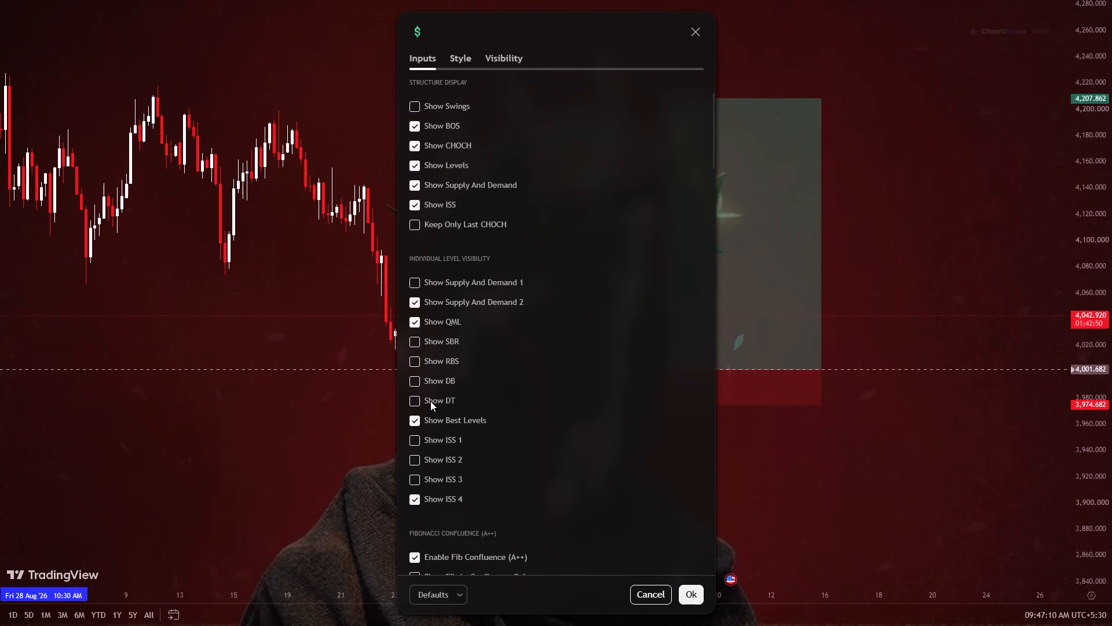
pyautogui.click(701, 590)
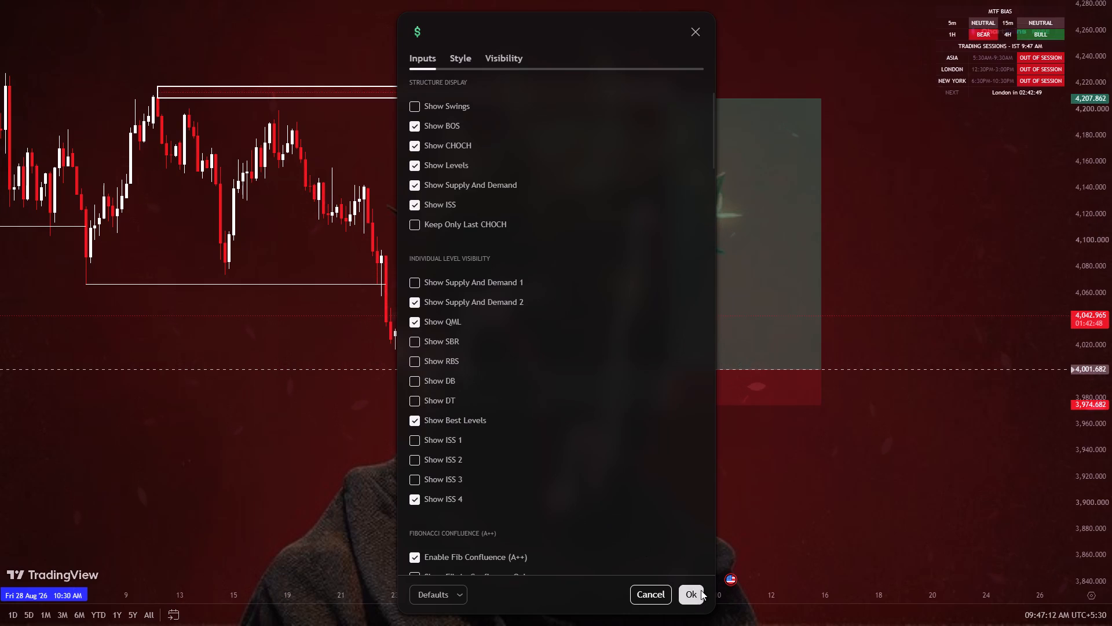
# Take a full-screen screenshot of the XAUUSD H4 chart with the long position and remaining zones.
pyautogui.press('shift+super+s')
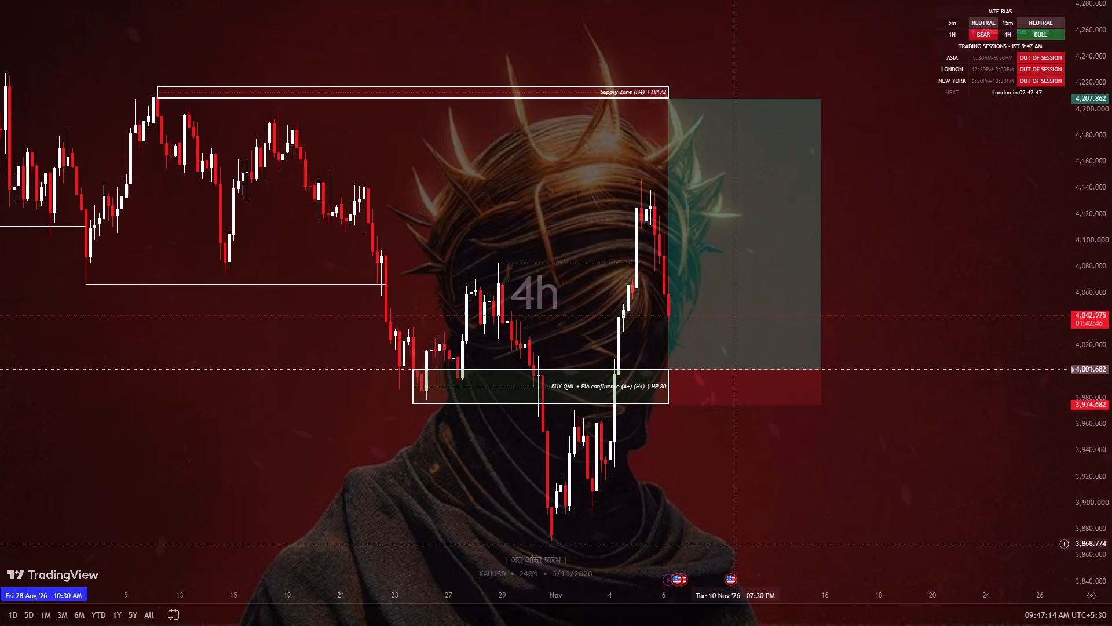
pyautogui.click(720, 504)
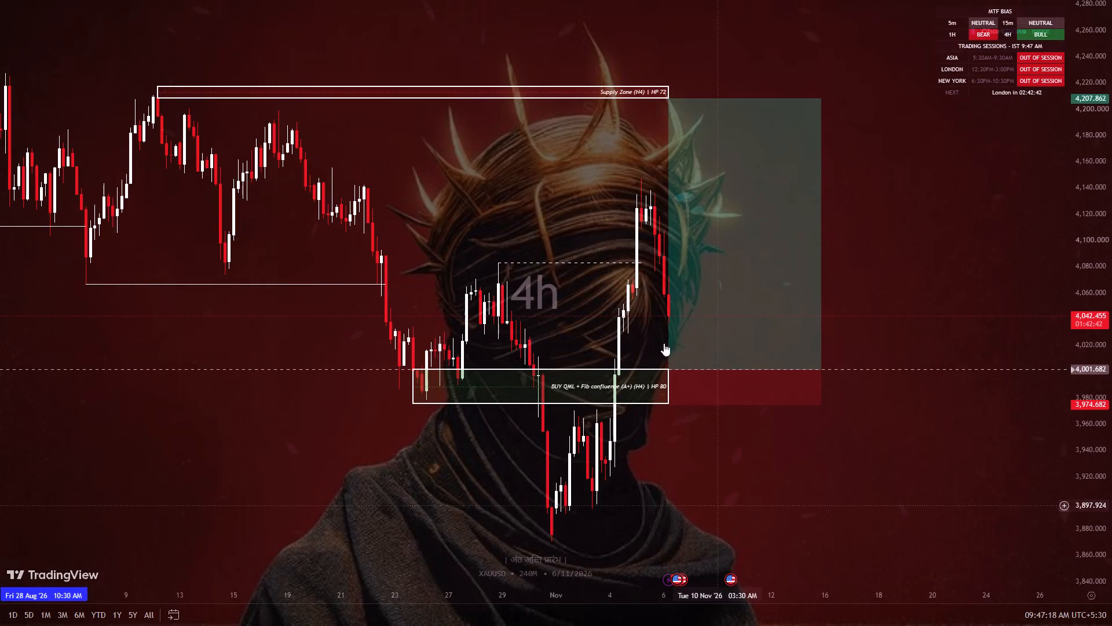
# Leave full screen, save the chart layout and close the TradingView window.
pyautogui.press('Escape')
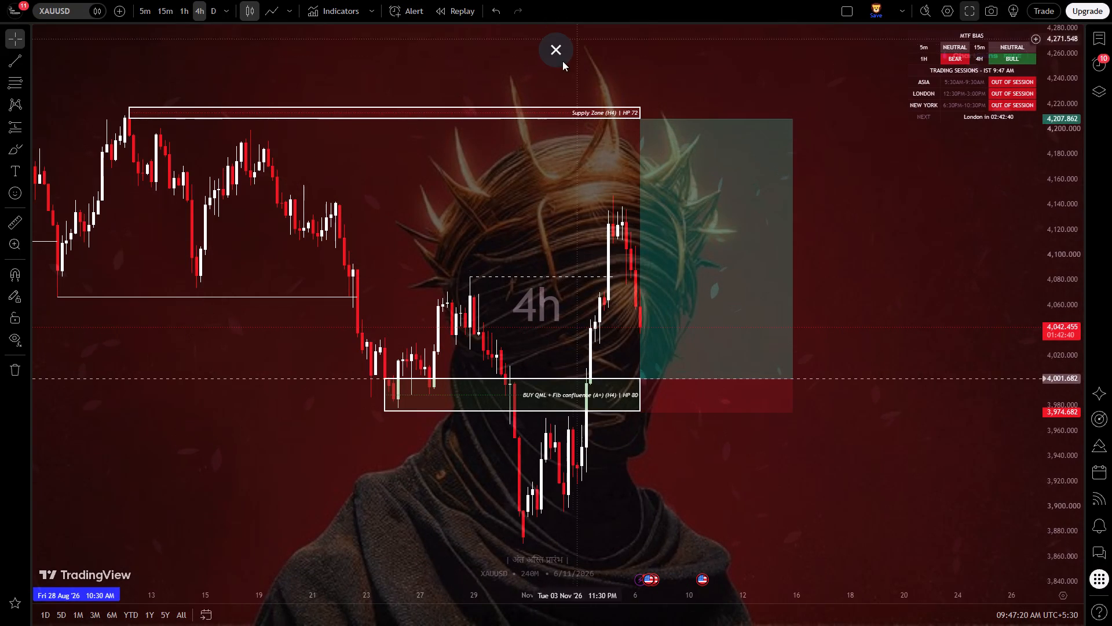
pyautogui.click(559, 43)
pyautogui.click(869, 24)
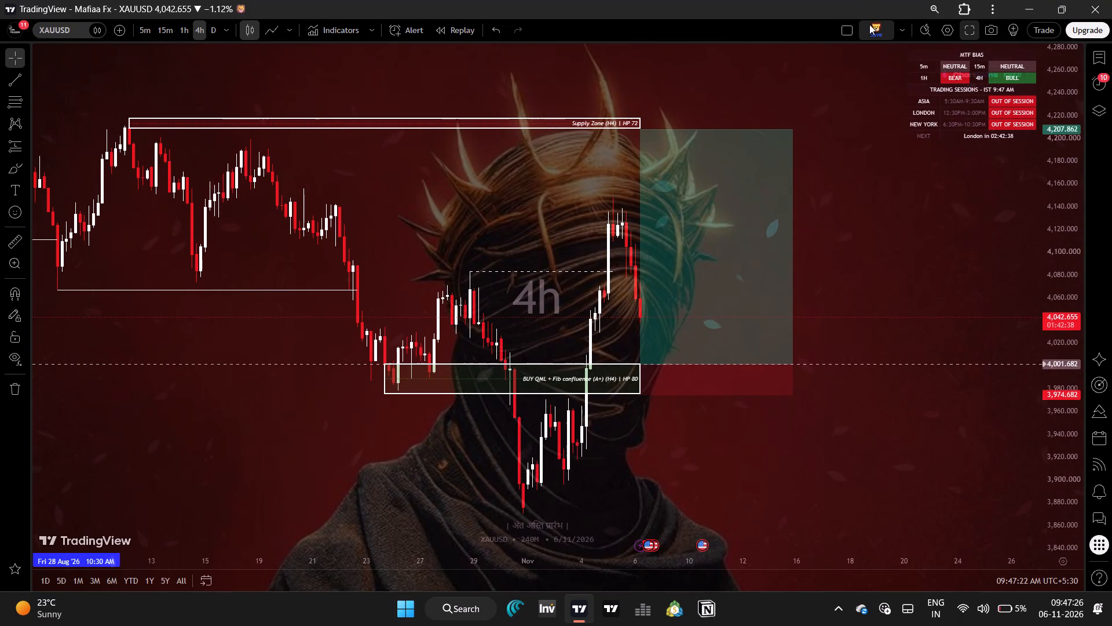
pyautogui.click(1099, 0)
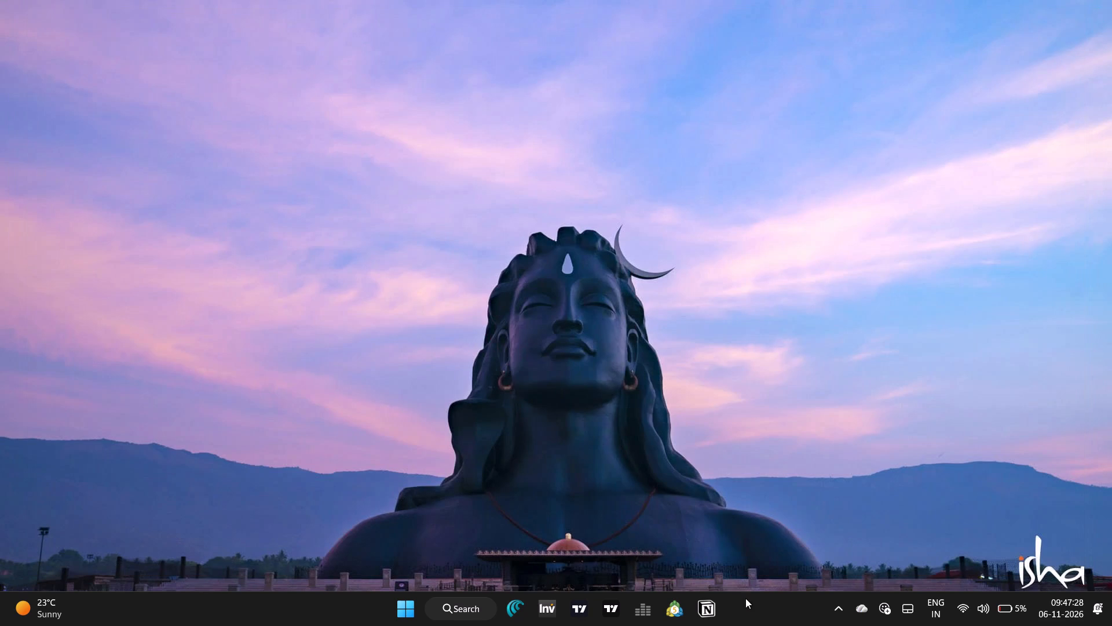
# Start a file transfer to the linked Redmi Note 9 Pro phone and open the file selection.
pyautogui.click(402, 610)
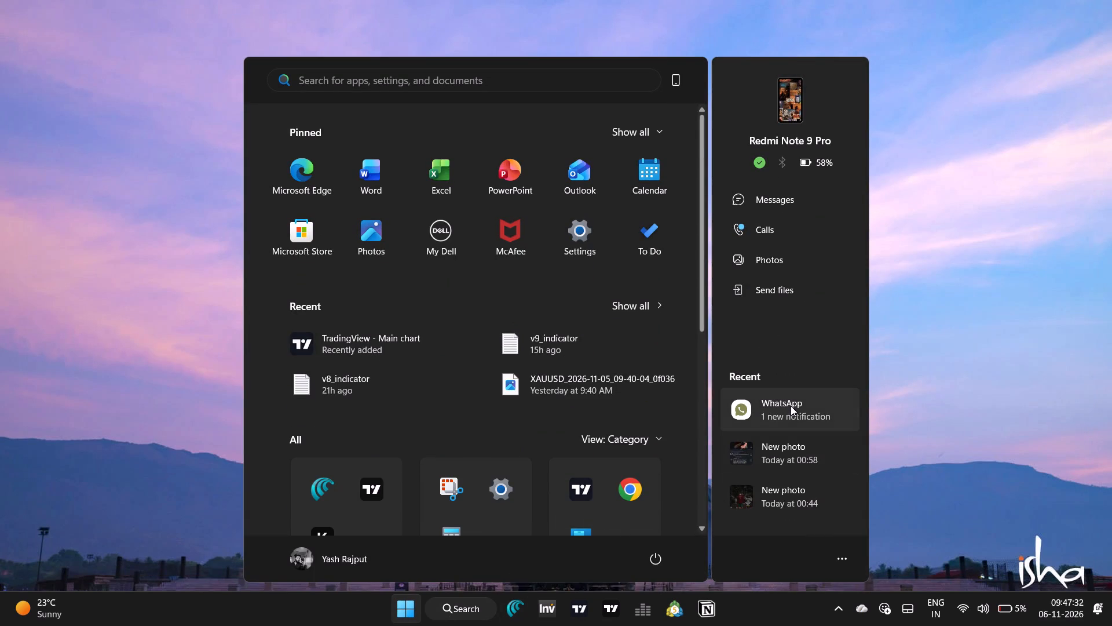
pyautogui.click(789, 288)
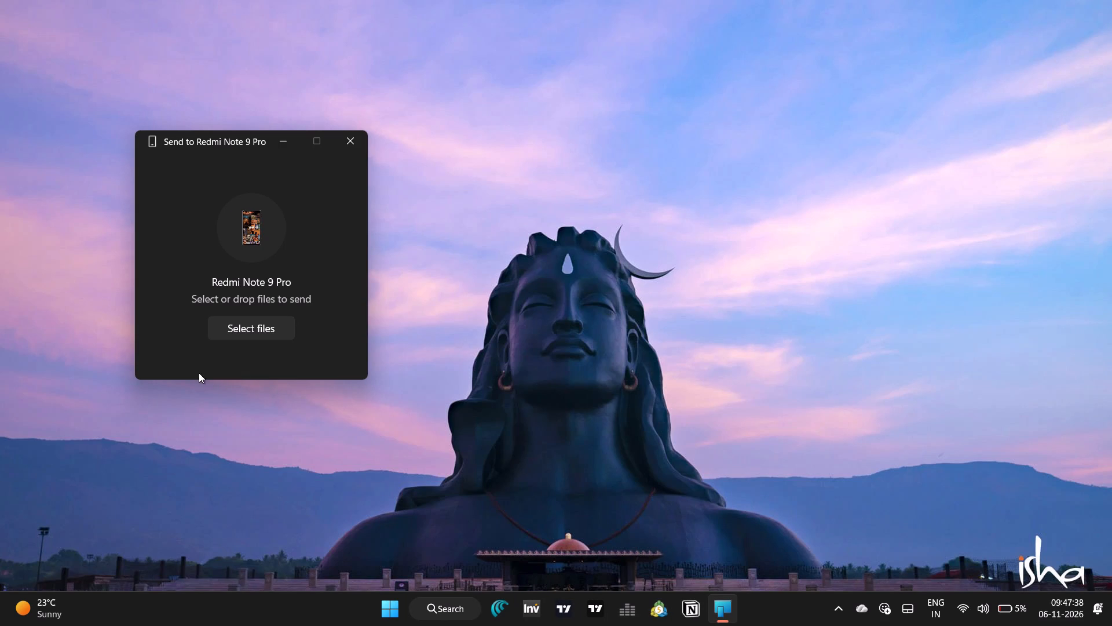
pyautogui.click(244, 325)
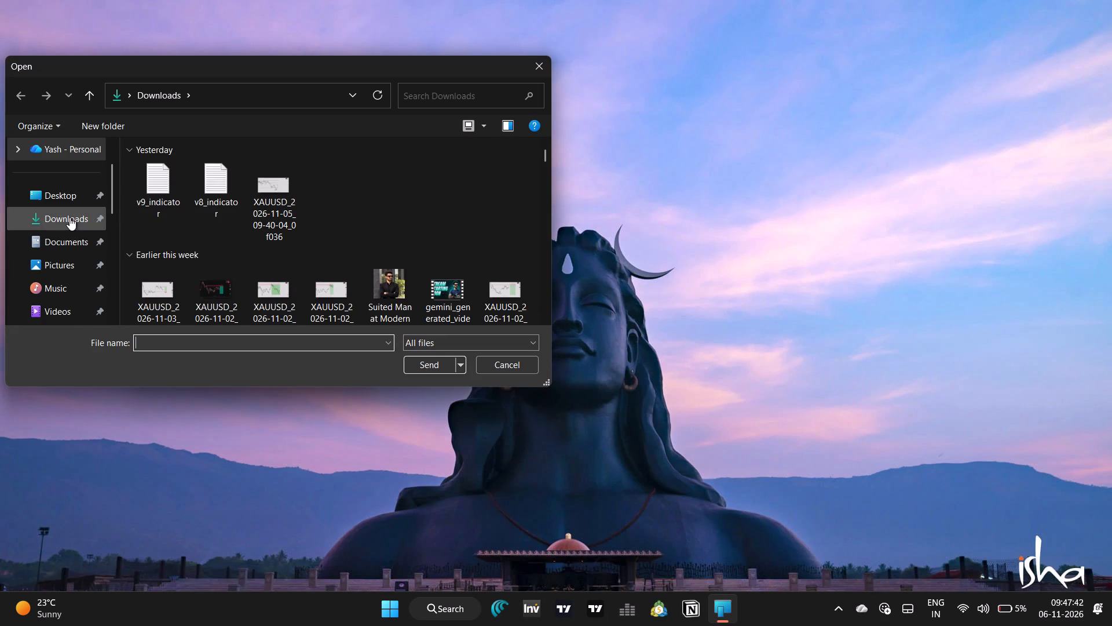
pyautogui.click(69, 217)
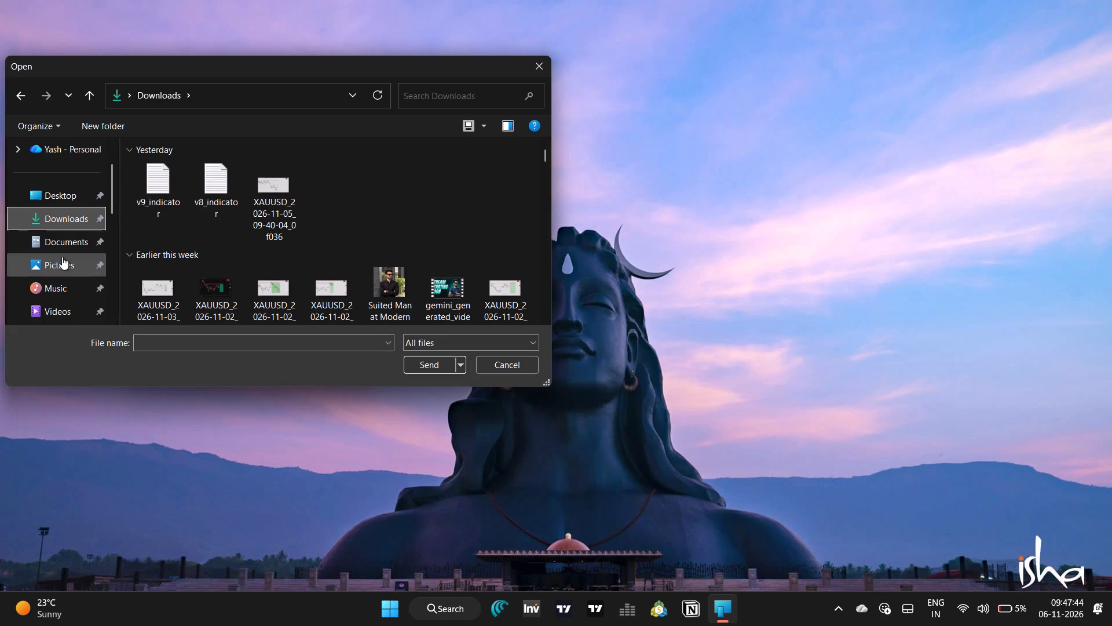
pyautogui.click(63, 261)
pyautogui.doubleClick(169, 236)
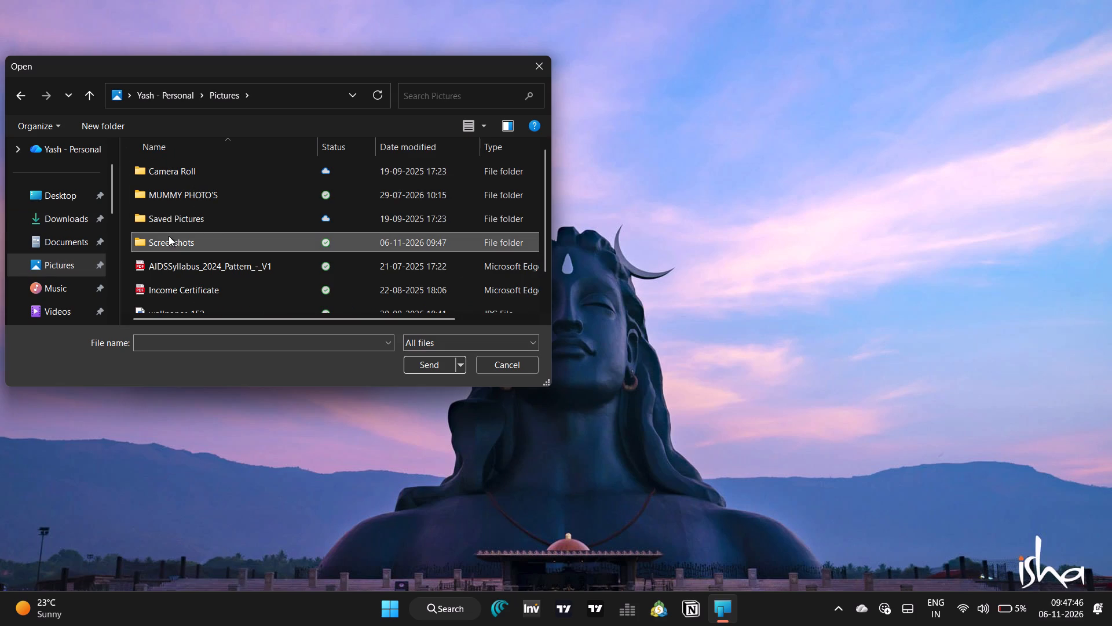
pyautogui.doubleClick(244, 237)
pyautogui.scroll(-5, 276, 224)
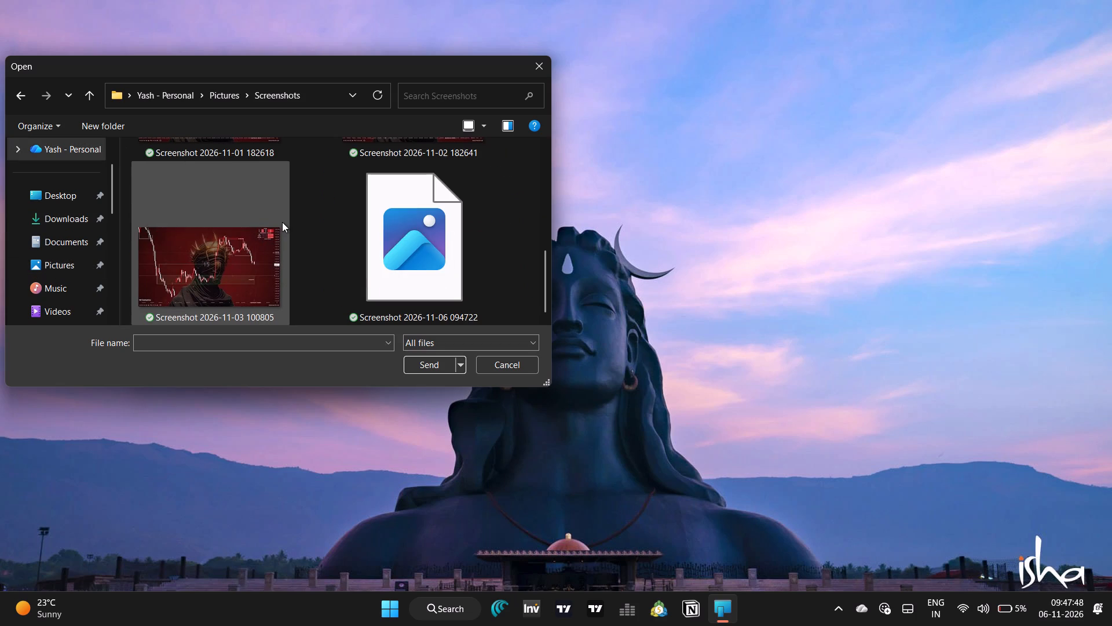
pyautogui.scroll(-6, 282, 222)
pyautogui.scroll(5, 314, 263)
pyautogui.scroll(-2, 318, 259)
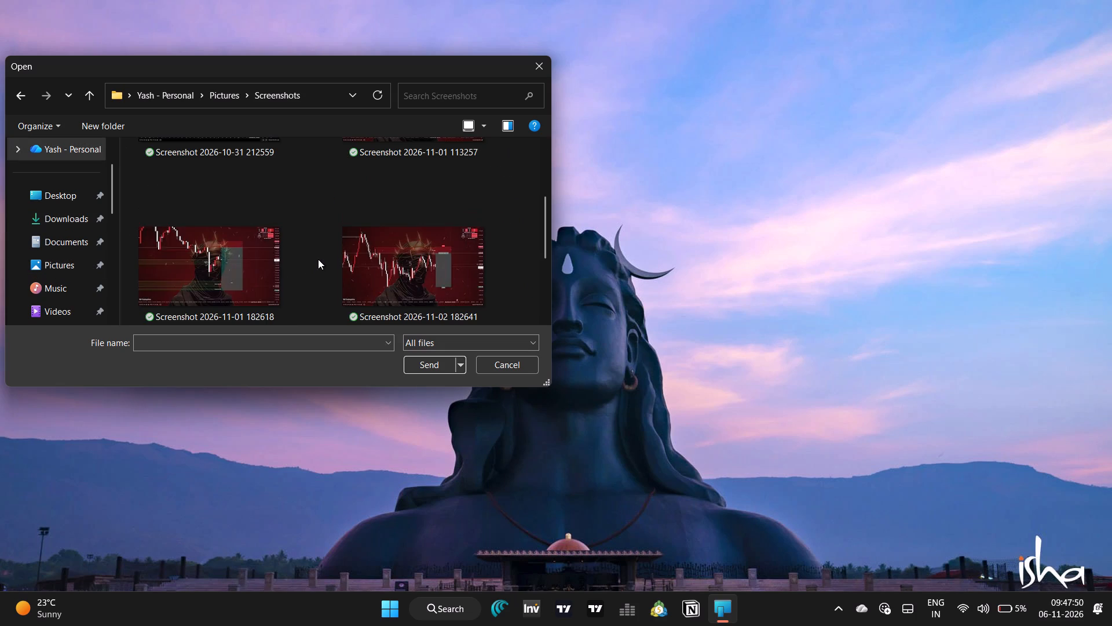
pyautogui.scroll(-3, 318, 259)
pyautogui.scroll(-2, 409, 254)
pyautogui.click(408, 254)
pyautogui.click(416, 366)
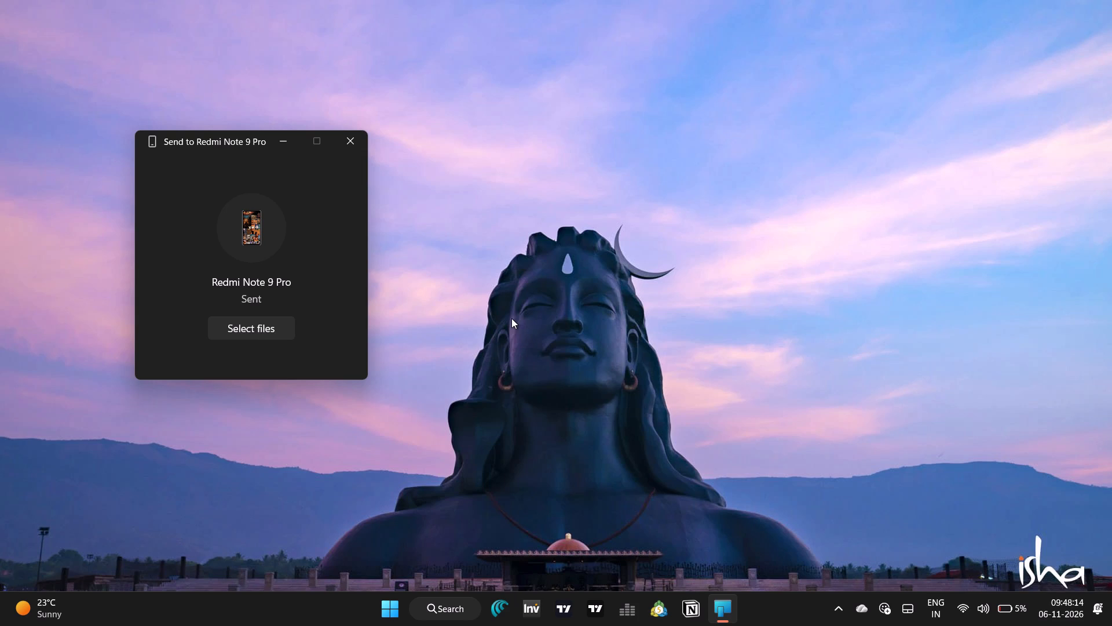
pyautogui.click(350, 137)
# Reopen the TradingView chart window.
pyautogui.click(583, 624)
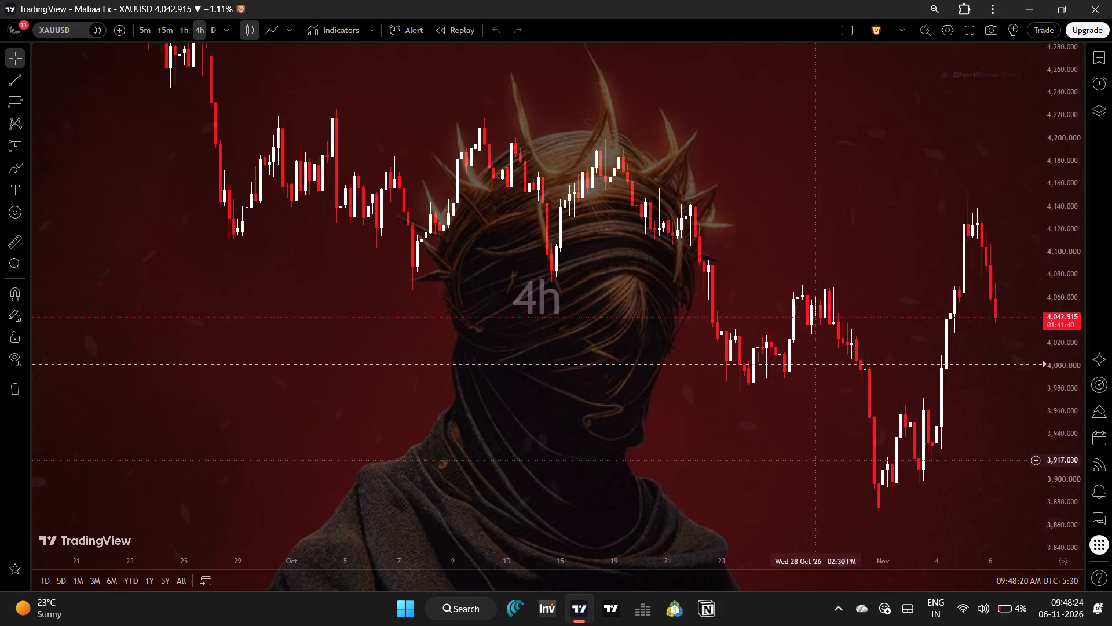
# Show the watchlist beside the chart and select XAUUSD in its CFD group.
pyautogui.moveTo(812, 447); pyautogui.dragTo(489, 425)
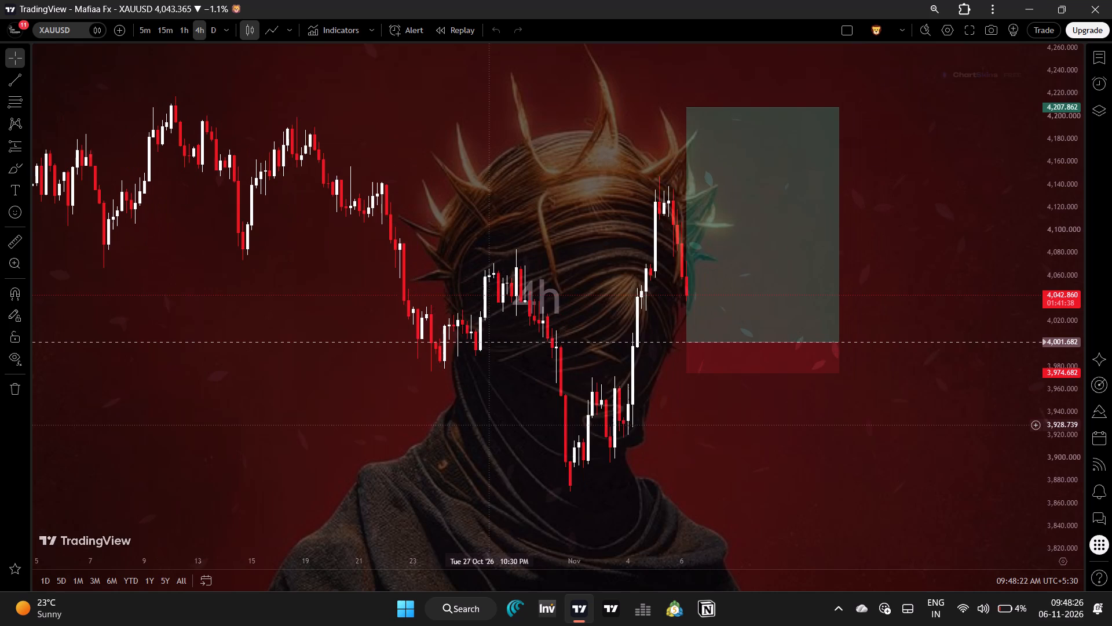
pyautogui.click(489, 425)
pyautogui.moveTo(1063, 470); pyautogui.dragTo(1060, 433)
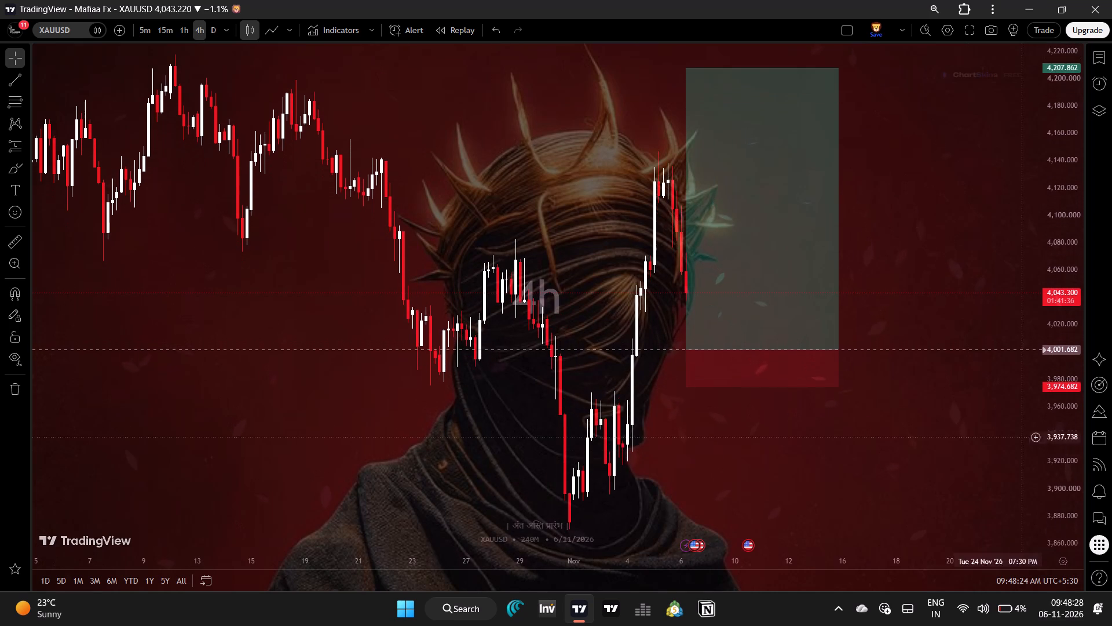
pyautogui.moveTo(969, 450); pyautogui.dragTo(857, 467)
pyautogui.click(857, 467)
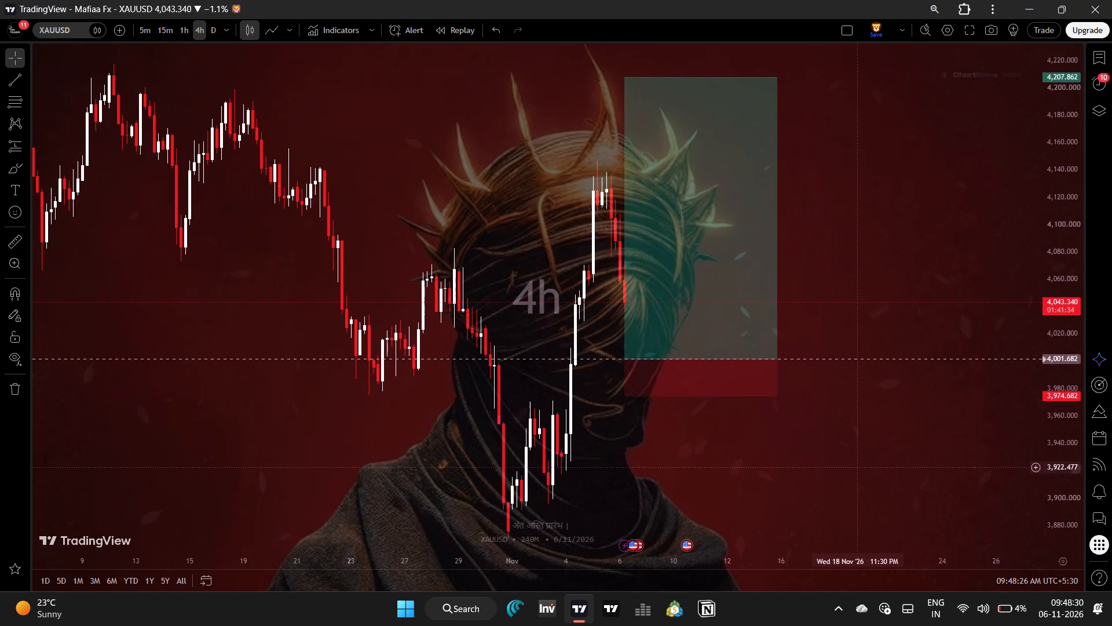
pyautogui.click(1096, 59)
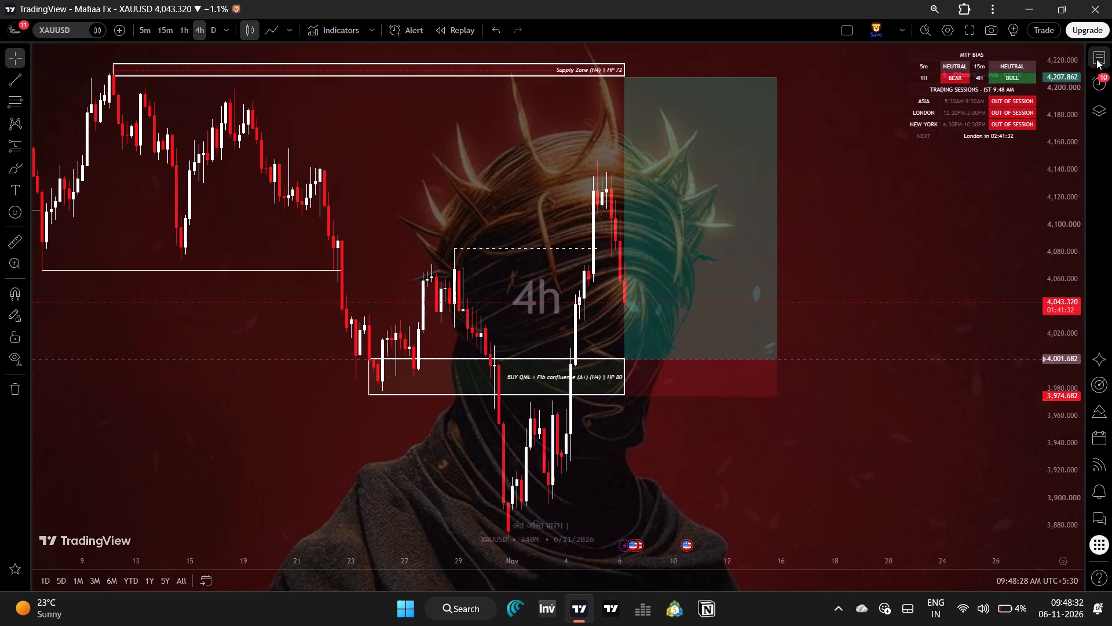
pyautogui.click(994, 261)
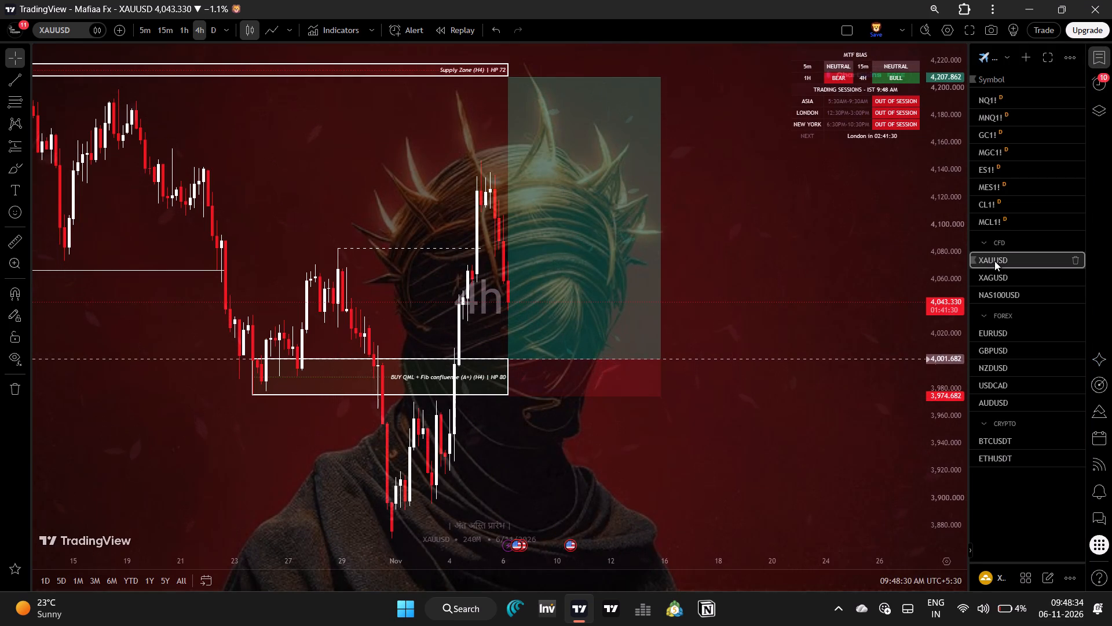
pyautogui.click(994, 261)
# Save the XAUUSD H4 chart layout with the watchlist shown.
pyautogui.click(846, 269)
pyautogui.moveTo(781, 285); pyautogui.dragTo(782, 285)
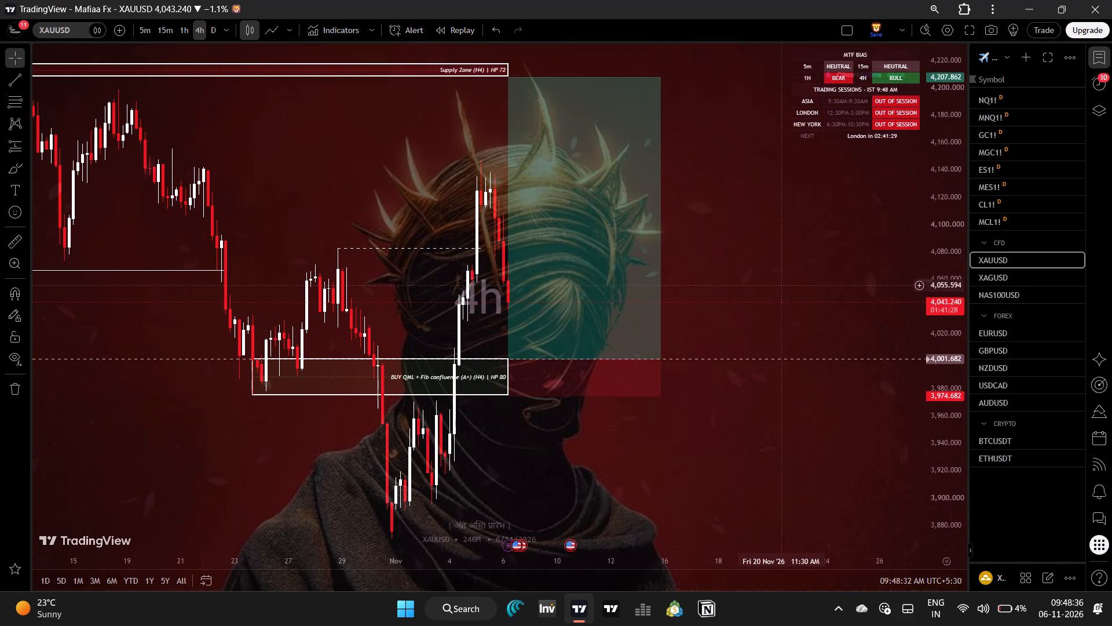
pyautogui.moveTo(782, 285); pyautogui.dragTo(839, 260)
pyautogui.moveTo(947, 220); pyautogui.dragTo(941, 257)
pyautogui.moveTo(843, 260); pyautogui.dragTo(845, 262)
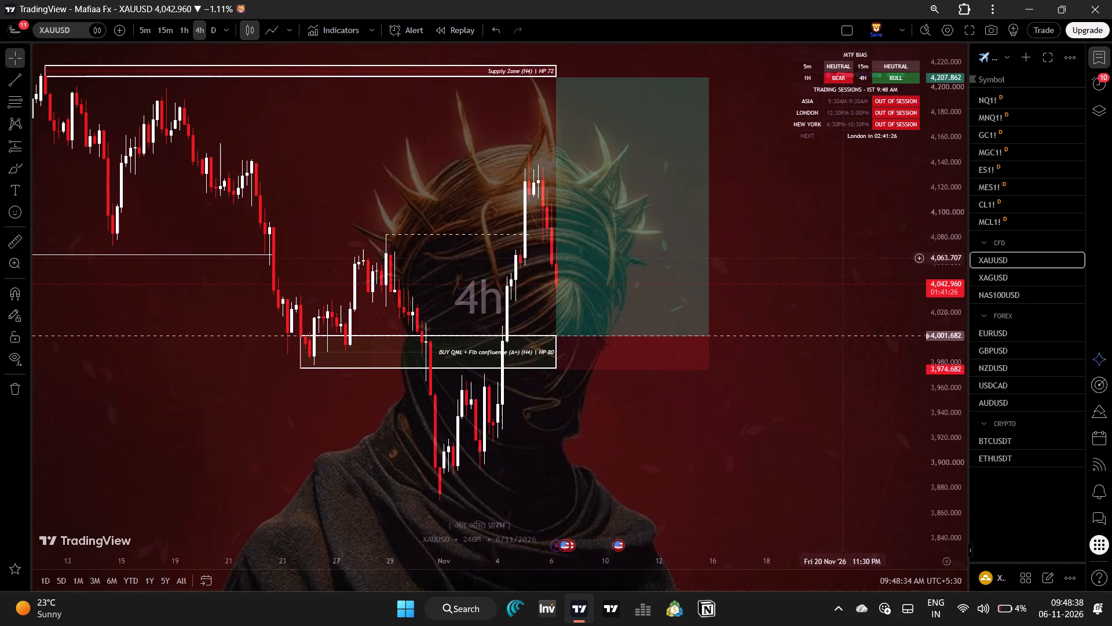
pyautogui.moveTo(845, 262); pyautogui.dragTo(840, 283)
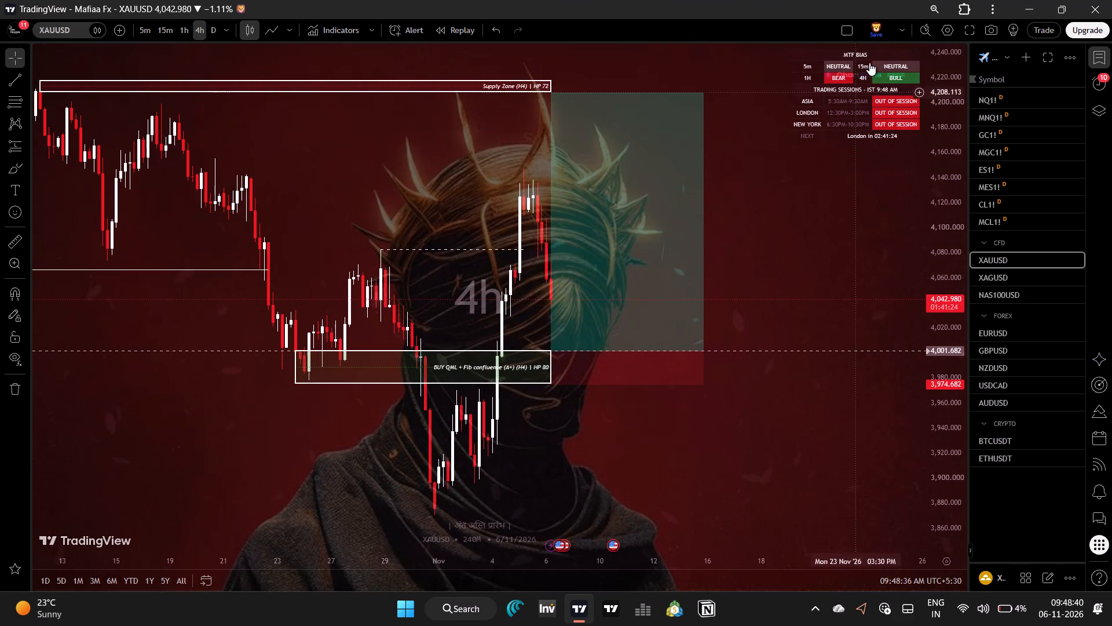
pyautogui.click(876, 33)
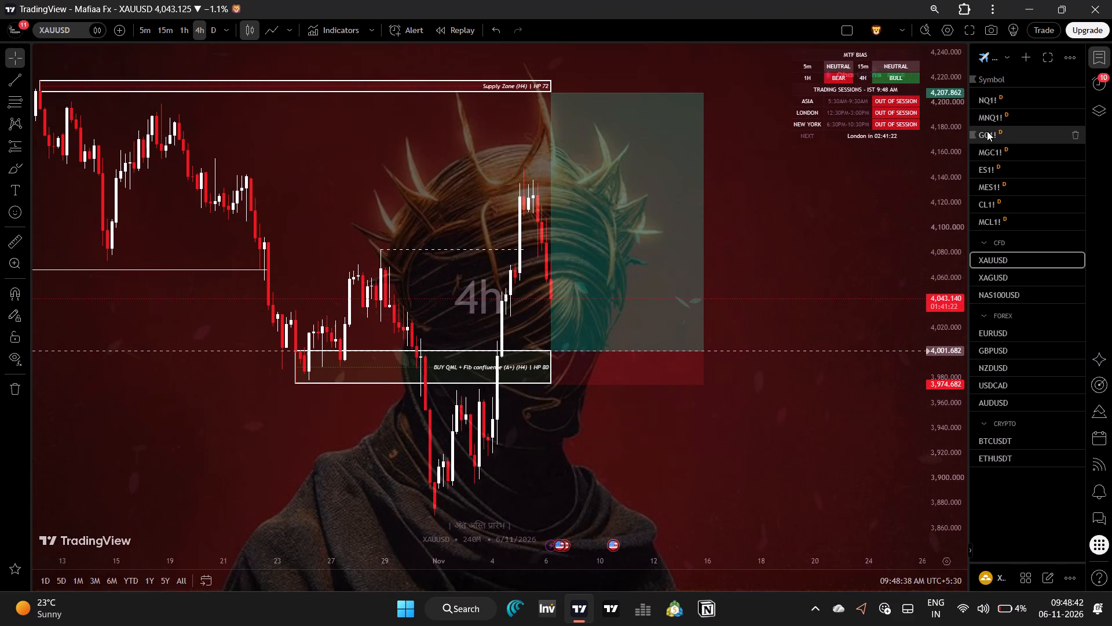
# Switch the chart to MGC1! and examine its H4 price history and marked zones back through 2025.
pyautogui.click(995, 152)
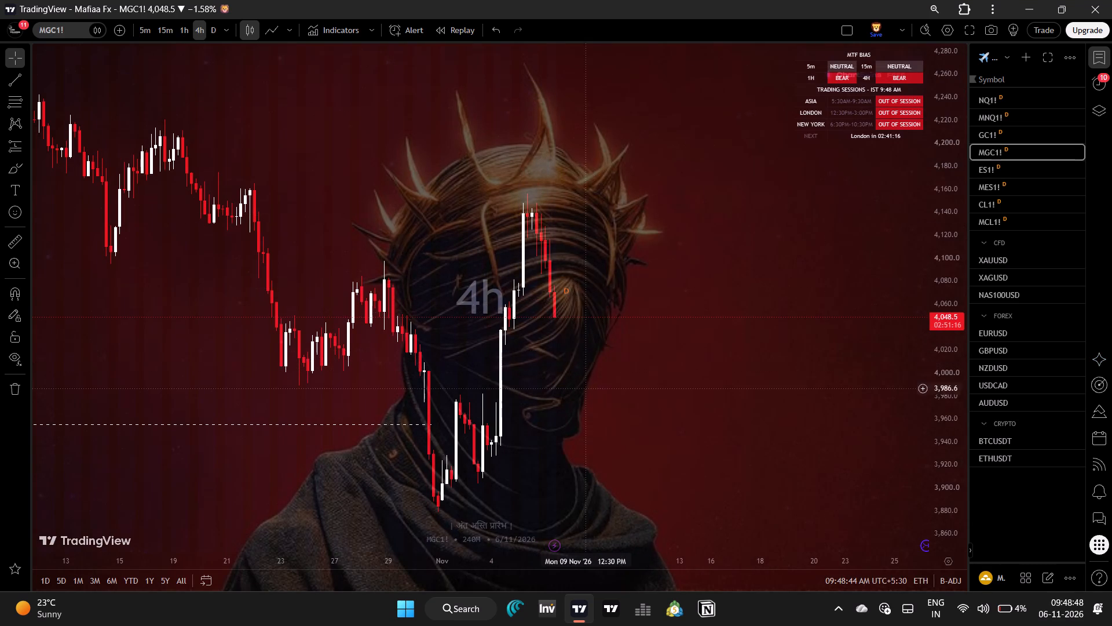
pyautogui.moveTo(583, 563); pyautogui.dragTo(890, 540)
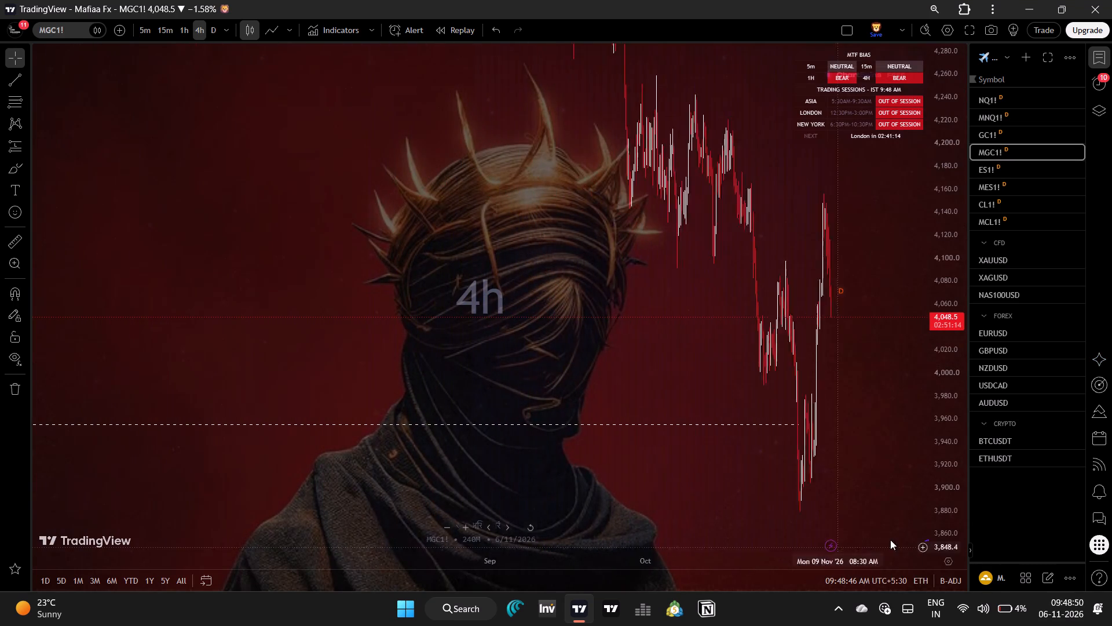
pyautogui.moveTo(890, 540); pyautogui.dragTo(976, 538)
pyautogui.moveTo(938, 432); pyautogui.dragTo(941, 461)
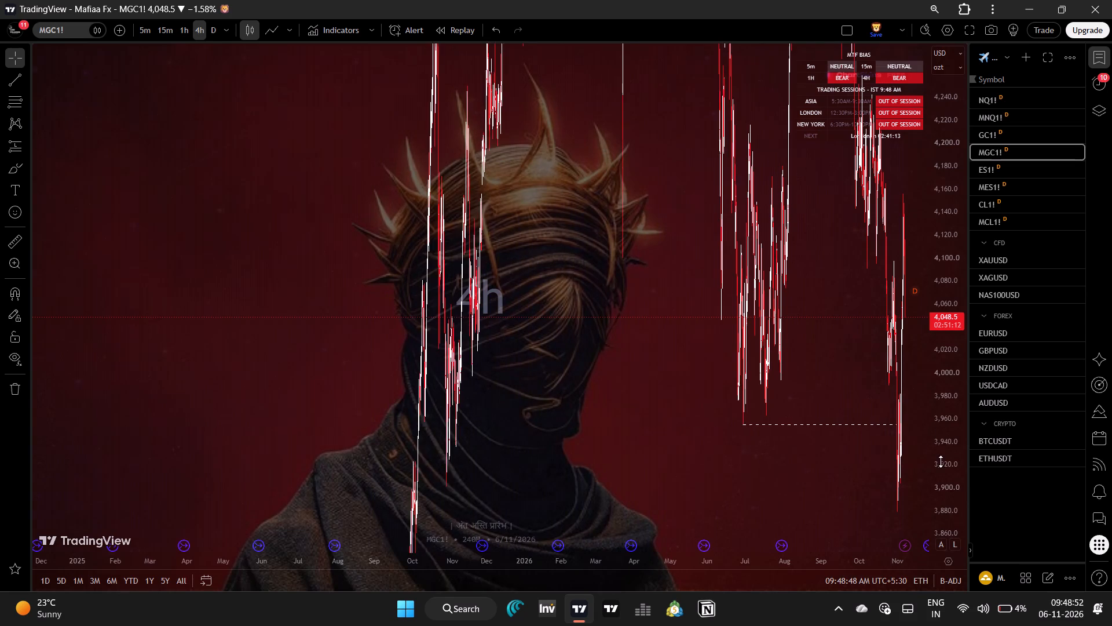
pyautogui.moveTo(941, 461); pyautogui.dragTo(924, 529)
pyautogui.moveTo(956, 391); pyautogui.dragTo(939, 504)
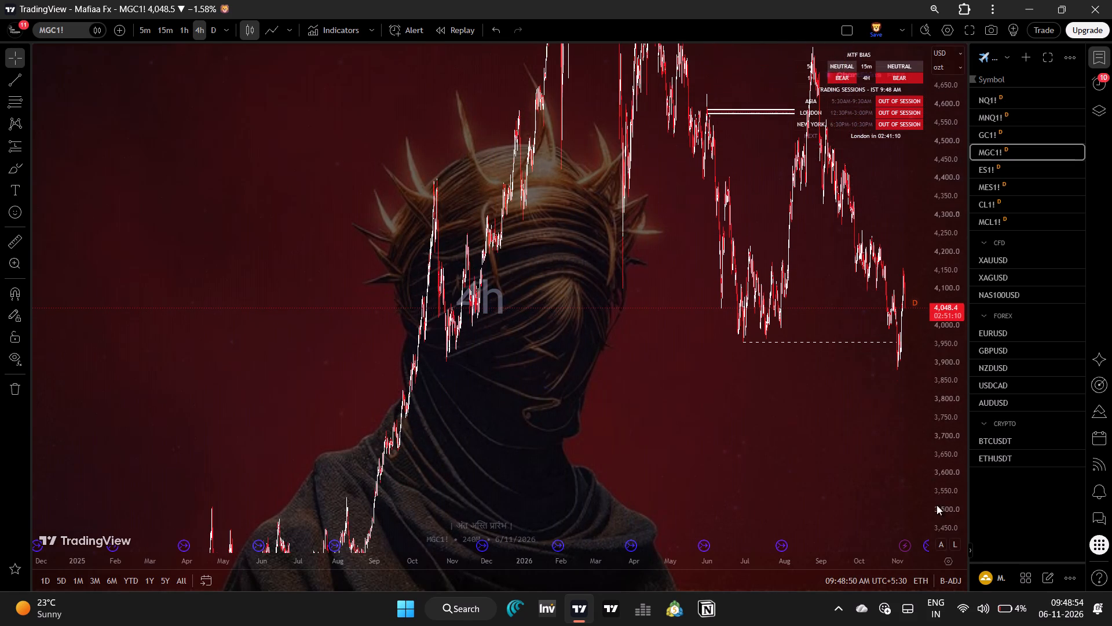
pyautogui.moveTo(947, 383); pyautogui.dragTo(949, 420)
pyautogui.moveTo(862, 405); pyautogui.dragTo(720, 512)
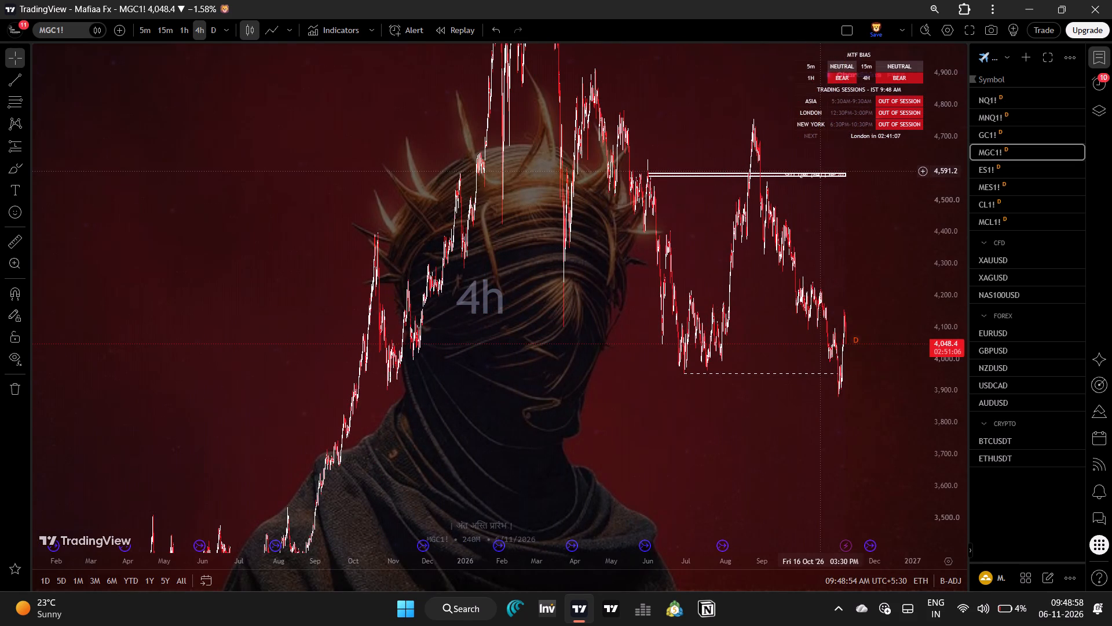
pyautogui.moveTo(812, 234); pyautogui.dragTo(756, 334)
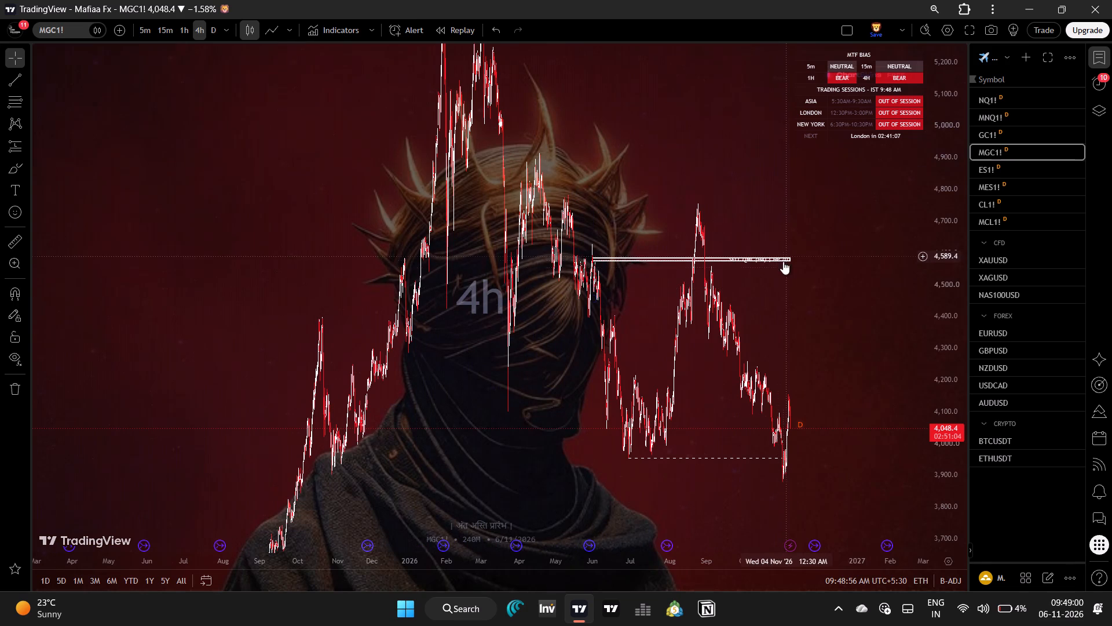
# Switch the chart to GC1! and frame the recent H4 candles between the nearest Supply Zone and the BUY QML zone.
pyautogui.click(1014, 130)
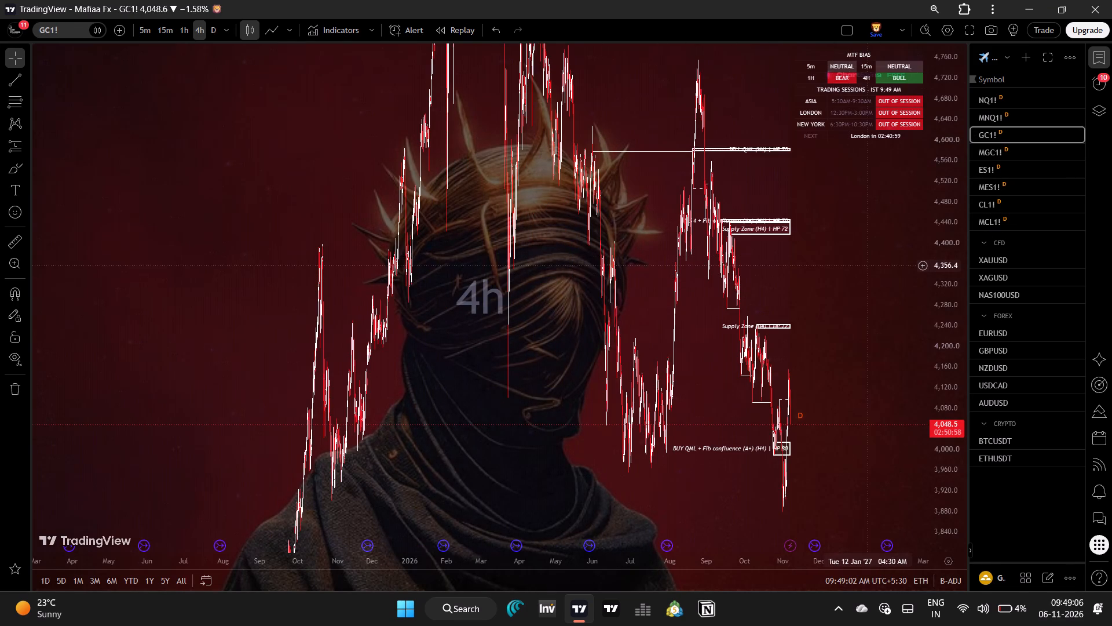
pyautogui.moveTo(778, 563); pyautogui.dragTo(302, 555)
pyautogui.moveTo(461, 468); pyautogui.dragTo(722, 365)
pyautogui.moveTo(605, 557); pyautogui.dragTo(283, 548)
pyautogui.moveTo(352, 458); pyautogui.dragTo(445, 449)
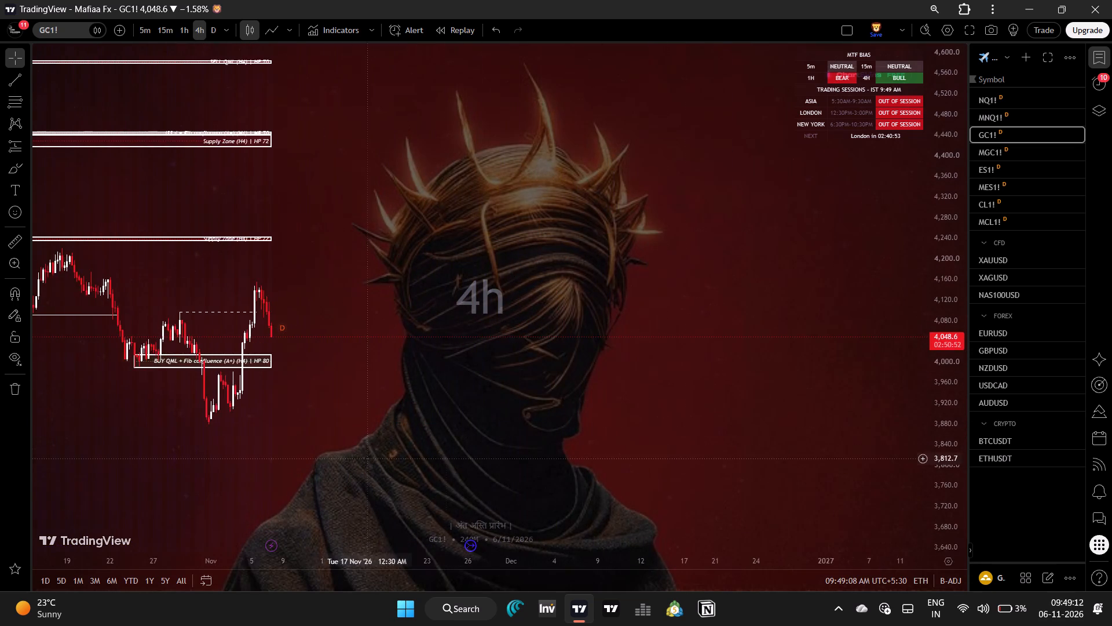
pyautogui.moveTo(445, 449); pyautogui.dragTo(655, 432)
pyautogui.moveTo(939, 476); pyautogui.dragTo(921, 318)
pyautogui.moveTo(697, 402); pyautogui.dragTo(801, 398)
pyautogui.moveTo(664, 561); pyautogui.dragTo(467, 563)
pyautogui.moveTo(458, 497); pyautogui.dragTo(511, 491)
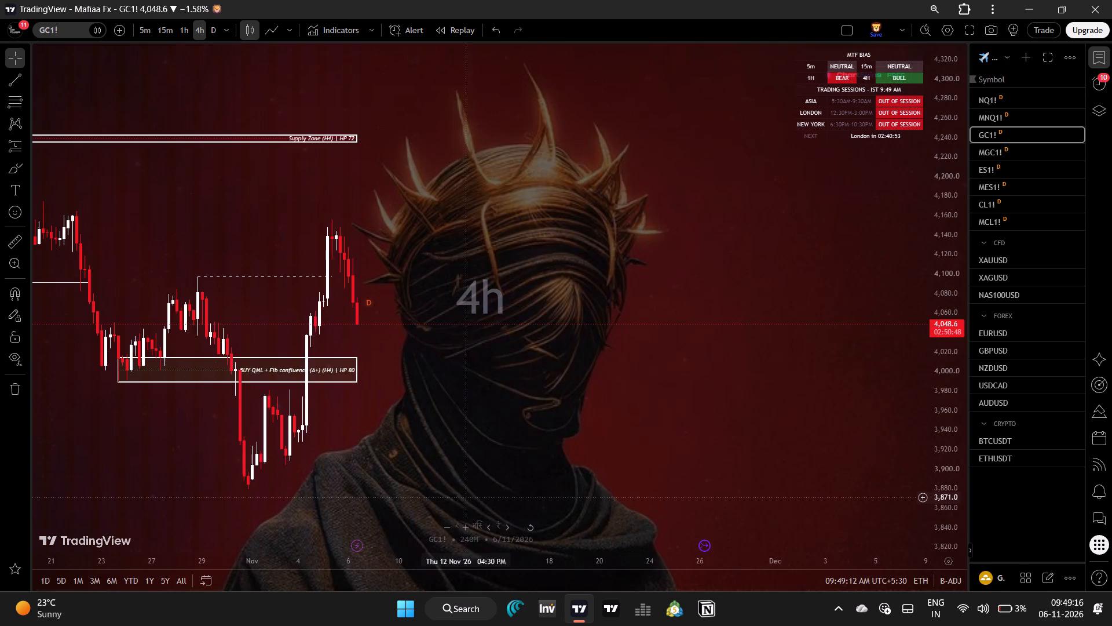
pyautogui.moveTo(511, 491); pyautogui.dragTo(749, 483)
pyautogui.moveTo(949, 479); pyautogui.dragTo(936, 416)
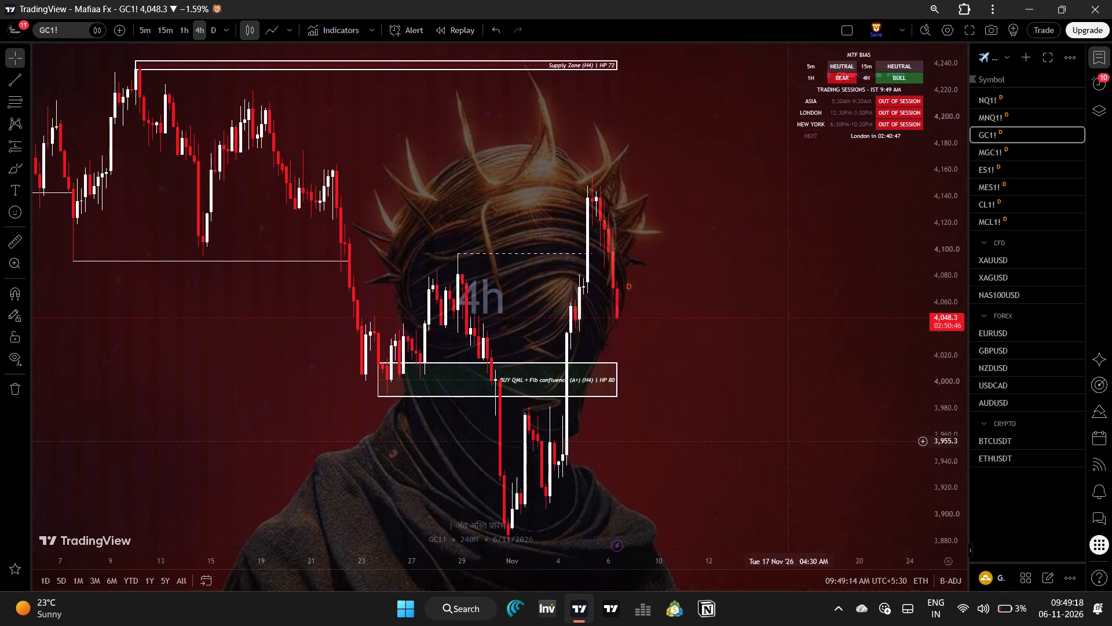
pyautogui.moveTo(755, 441); pyautogui.dragTo(681, 443)
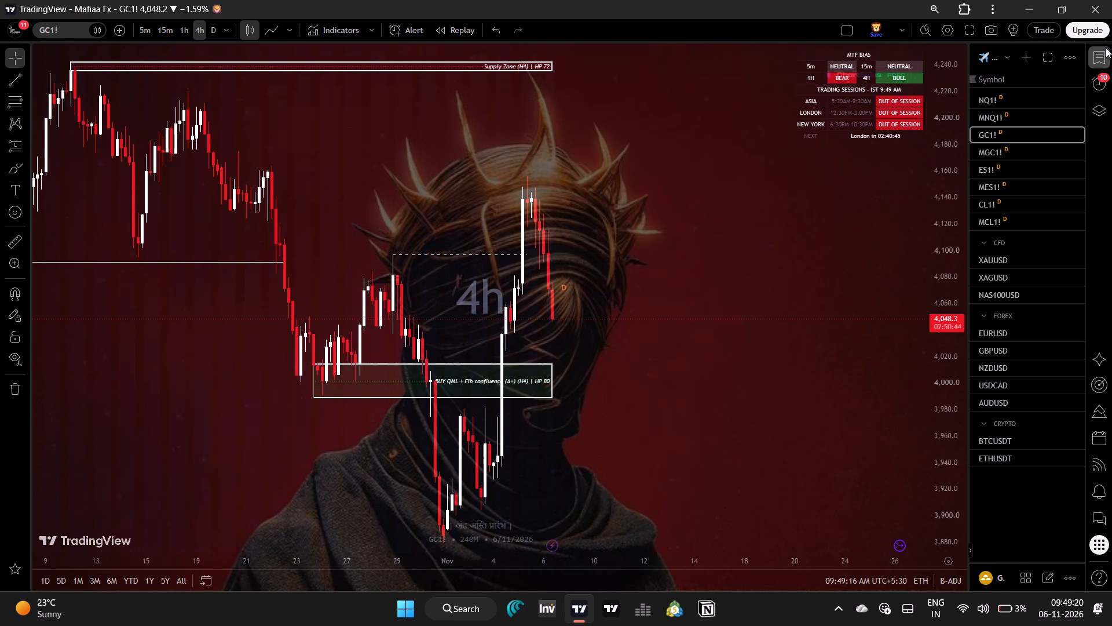
# Hide the watchlist to widen the GC1! chart.
pyautogui.click(1098, 48)
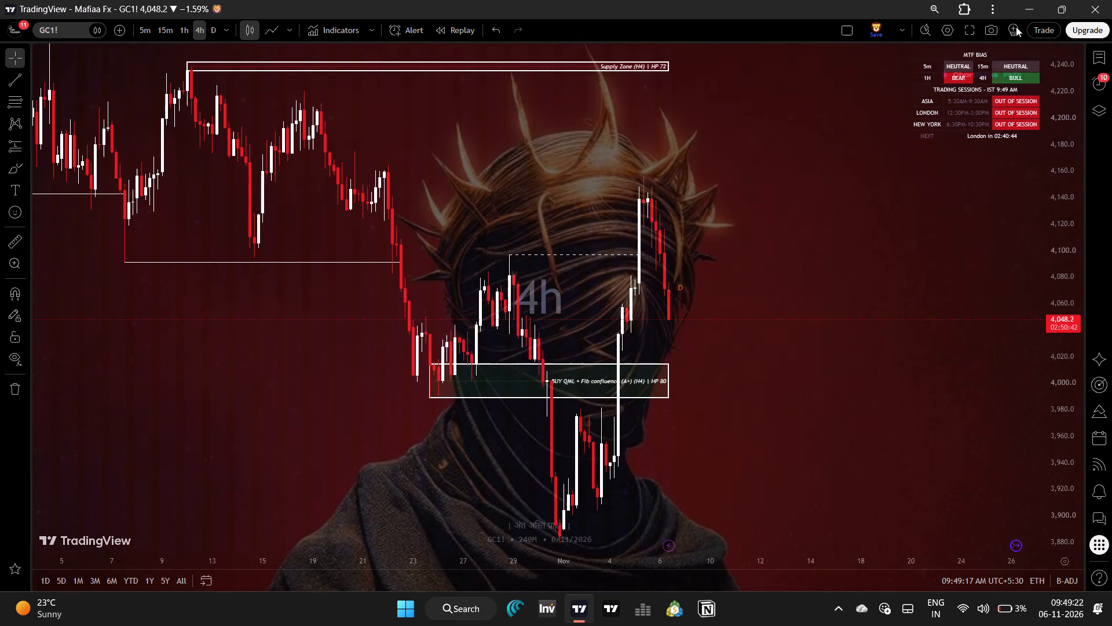
# Choose Paper Trading as the broker for trading from the chart and connect to it.
pyautogui.click(1039, 28)
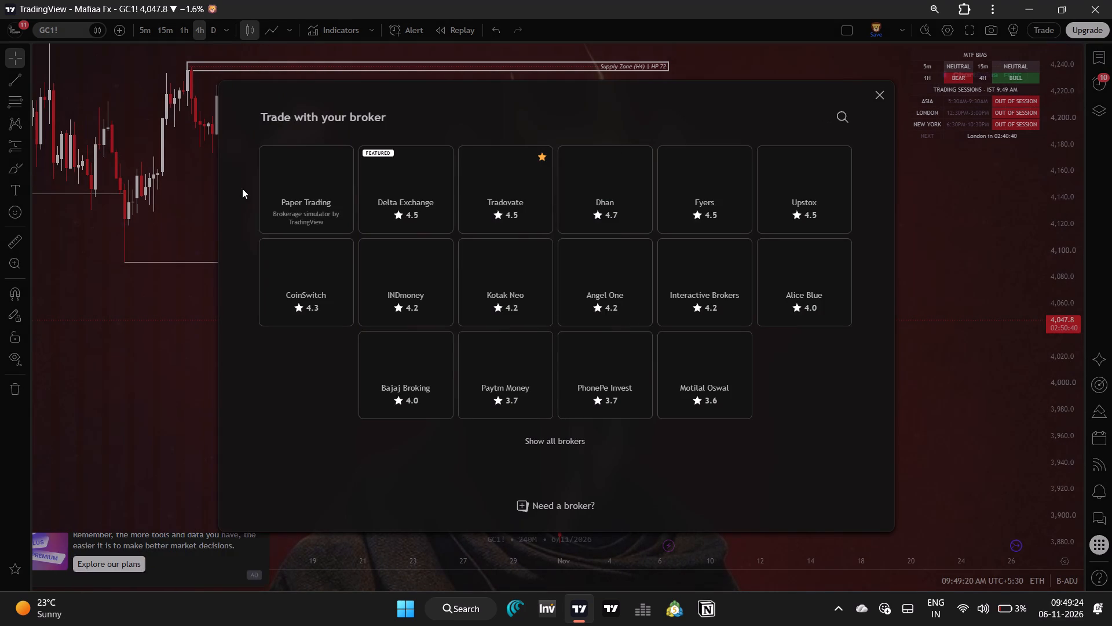
pyautogui.click(285, 194)
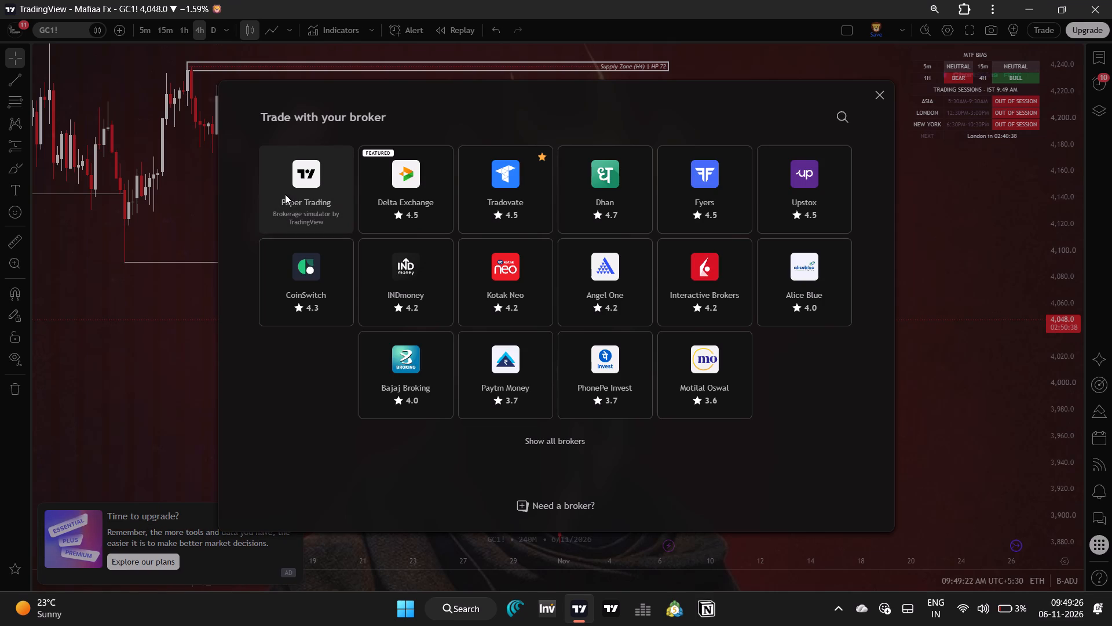
pyautogui.click(566, 291)
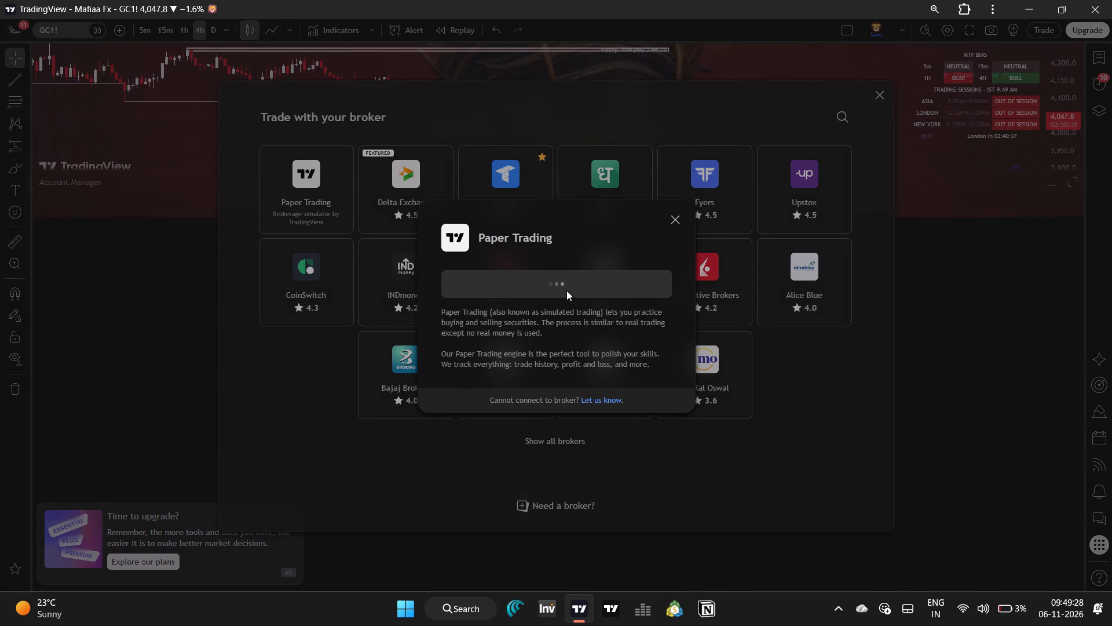